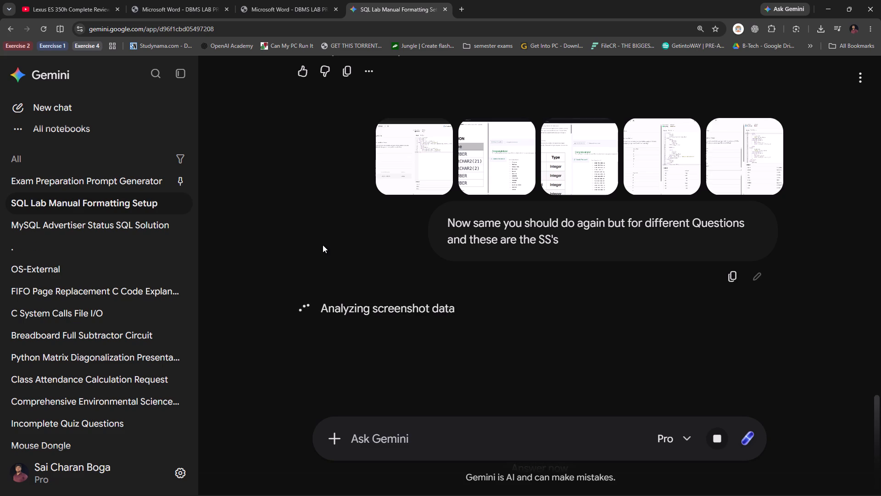
# Switch to the zoomed-in DBMS LAB PRA PDF and search for the student's roll number in the question assignment table.
pyautogui.click(297, 0)
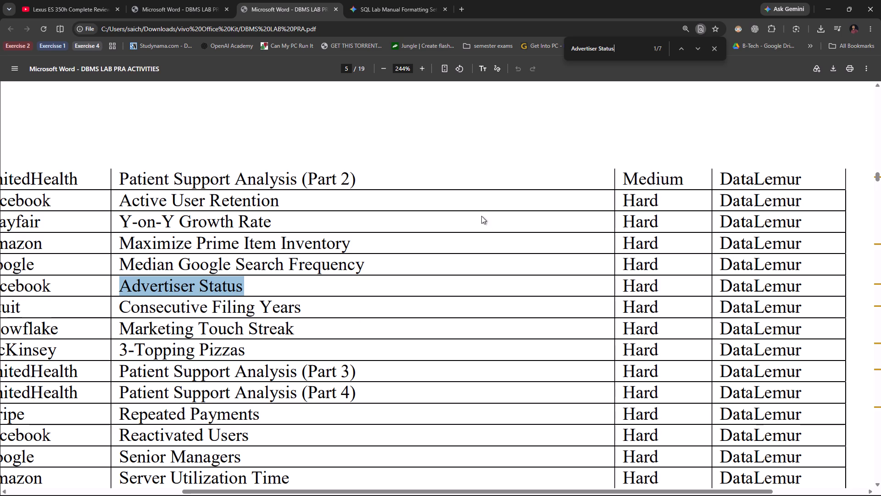
pyautogui.click(474, 229)
pyautogui.press('Escape')
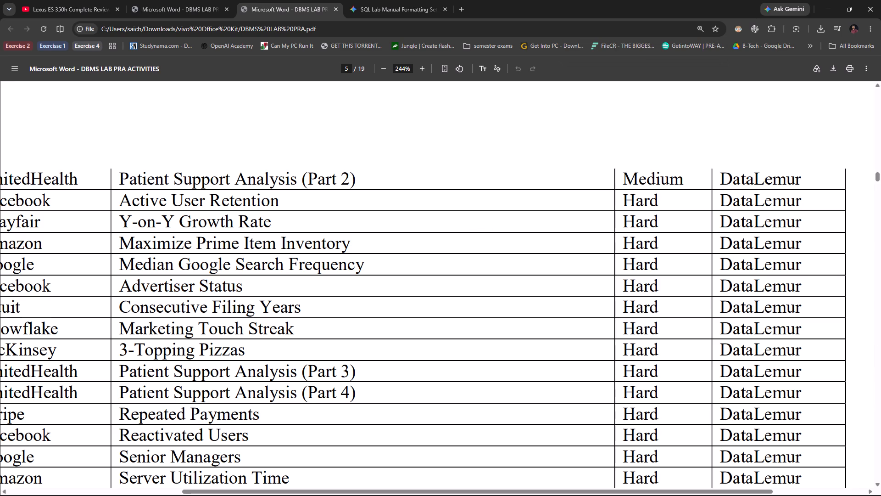
pyautogui.keyDown('shift'); pyautogui.scroll(-6, 302, 248); pyautogui.keyUp('shift')
pyautogui.scroll(11, 302, 248)
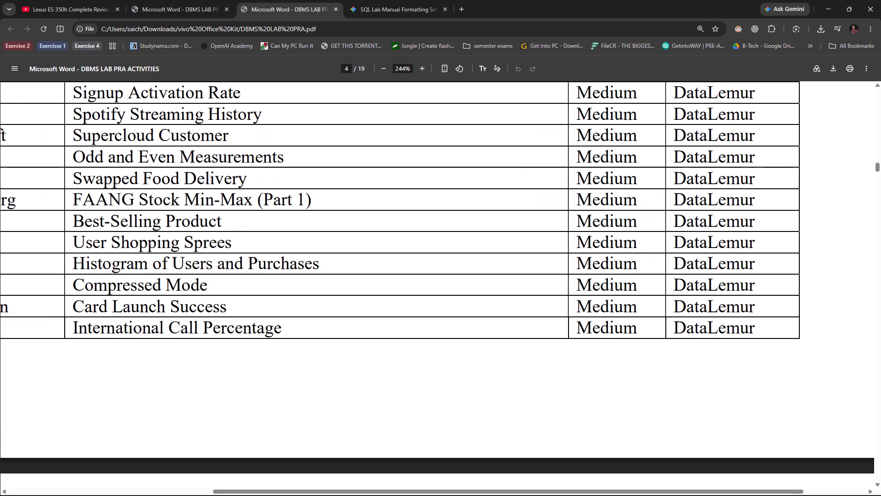
pyautogui.keyDown('shift'); pyautogui.scroll(7, 302, 248); pyautogui.keyUp('shift')
pyautogui.scroll(-18, 302, 248)
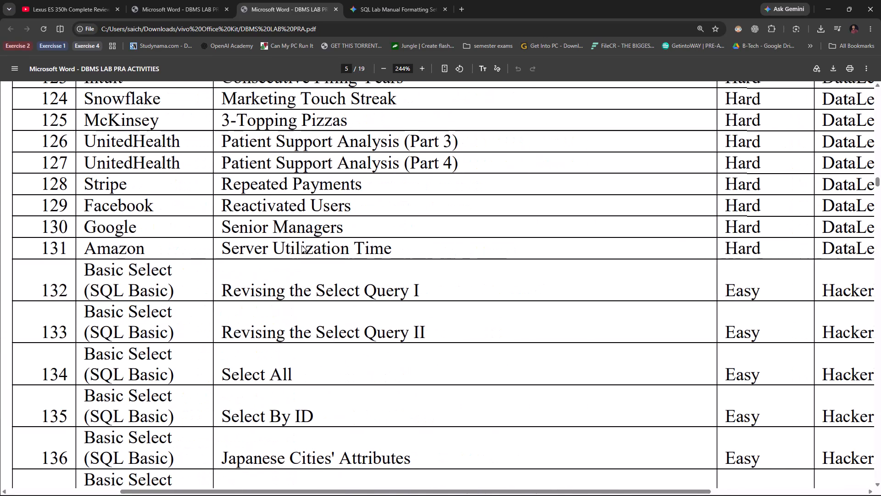
pyautogui.scroll(-4, 302, 242)
pyautogui.hotkey('ctrl', 'f')
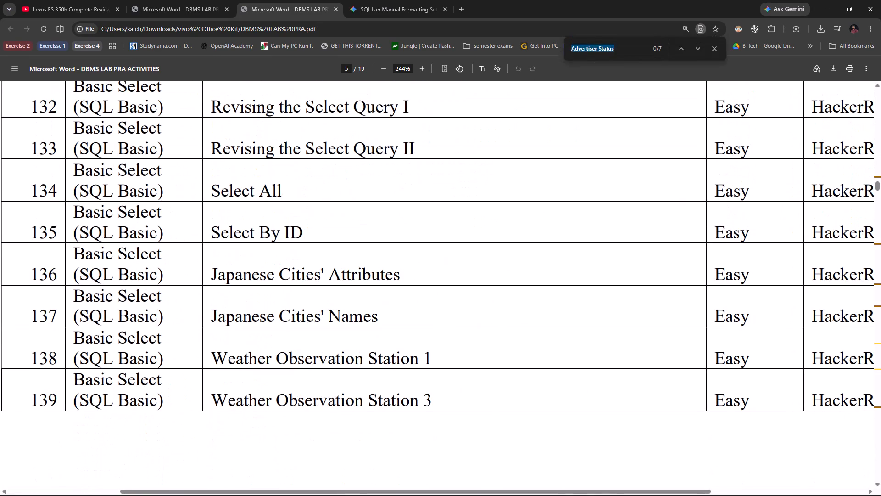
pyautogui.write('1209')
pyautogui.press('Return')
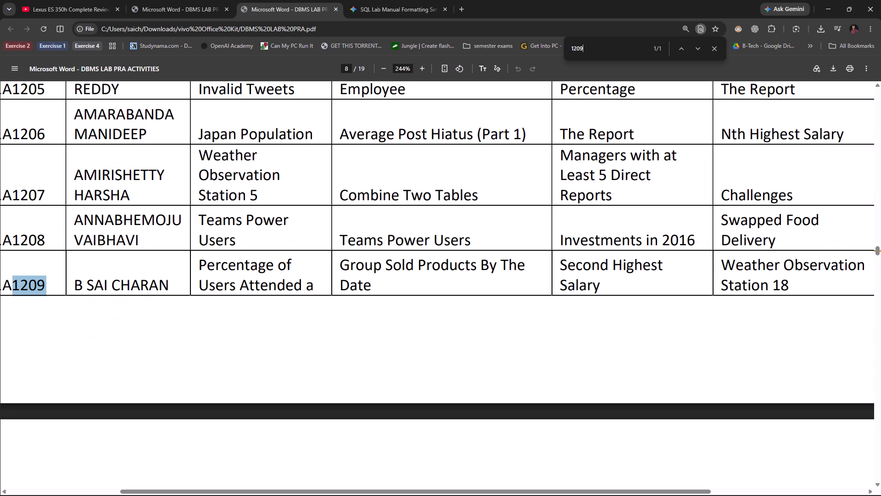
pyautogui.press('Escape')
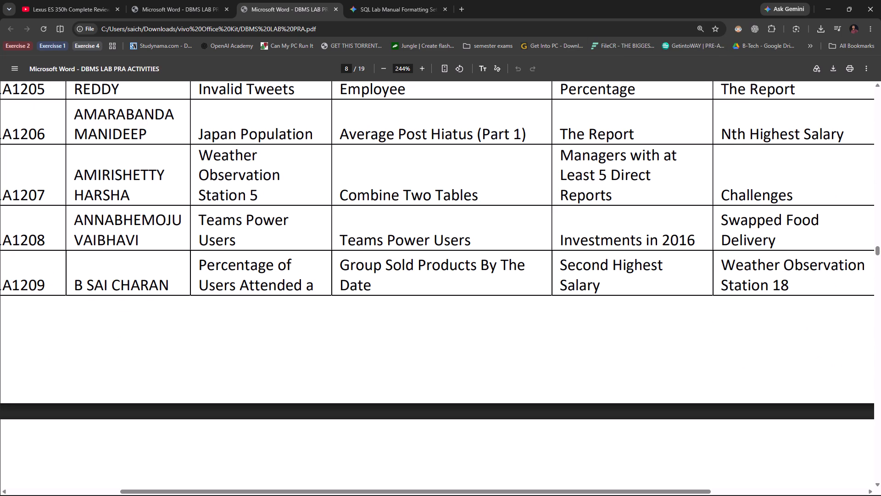
# Search the PDF for the student's first assigned question, copied as "Percentage of Users Attended a".
pyautogui.moveTo(200, 259); pyautogui.dragTo(314, 285)
pyautogui.hotkey('ctrl', 'c')
pyautogui.hotkey('ctrl', 'f')
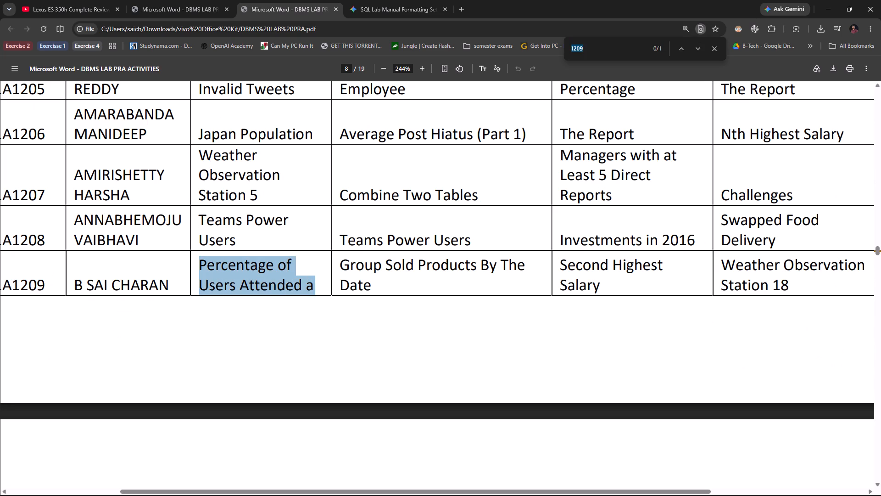
pyautogui.hotkey('ctrl', 'v')
pyautogui.press('Return')
# Search the PDF for the student's last assigned question, copied as "Patient Support Analysis (Part 3)".
pyautogui.keyDown('shift'); pyautogui.scroll(-7, 453, 291); pyautogui.keyUp('shift')
pyautogui.keyDown('shift'); pyautogui.scroll(2, 453, 291); pyautogui.keyUp('shift')
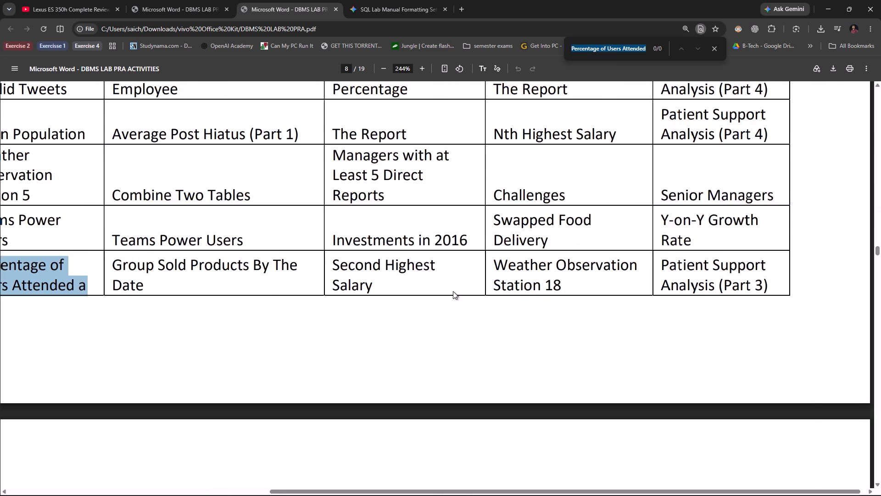
pyautogui.keyDown('shift'); pyautogui.scroll(1, 453, 291); pyautogui.keyUp('shift')
pyautogui.keyDown('shift'); pyautogui.scroll(-3, 453, 291); pyautogui.keyUp('shift')
pyautogui.click(595, 297)
pyautogui.moveTo(663, 261); pyautogui.dragTo(762, 282)
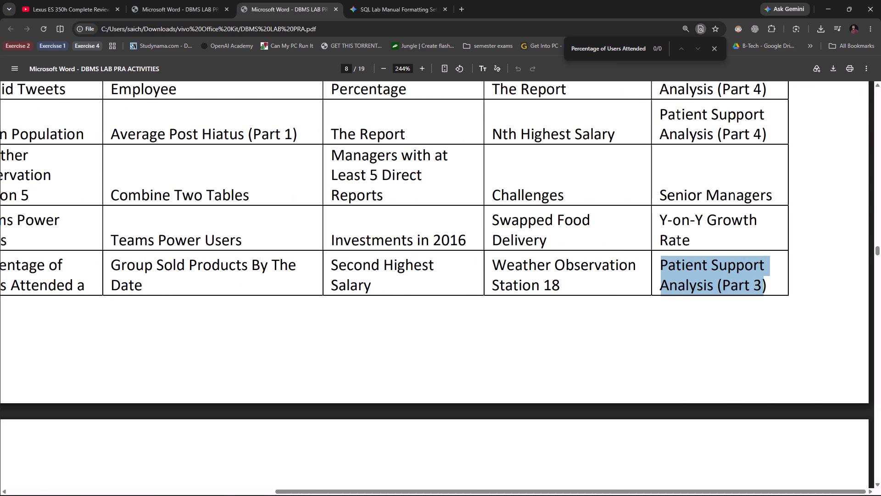
pyautogui.moveTo(762, 282); pyautogui.dragTo(765, 282)
pyautogui.hotkey('ctrl', 'c')
pyautogui.hotkey('ctrl', 'f')
pyautogui.hotkey('ctrl', 'v')
pyautogui.hotkey('ctrl', 'b')
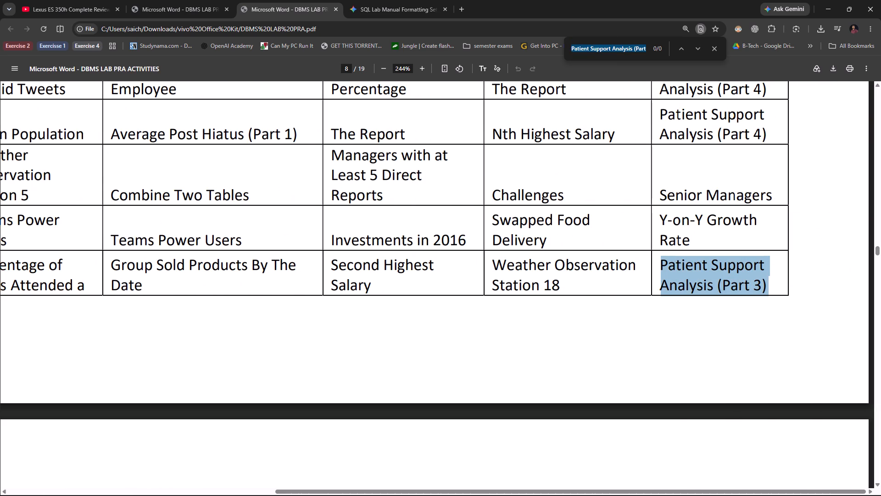
pyautogui.hotkey('ctrl', 'v')
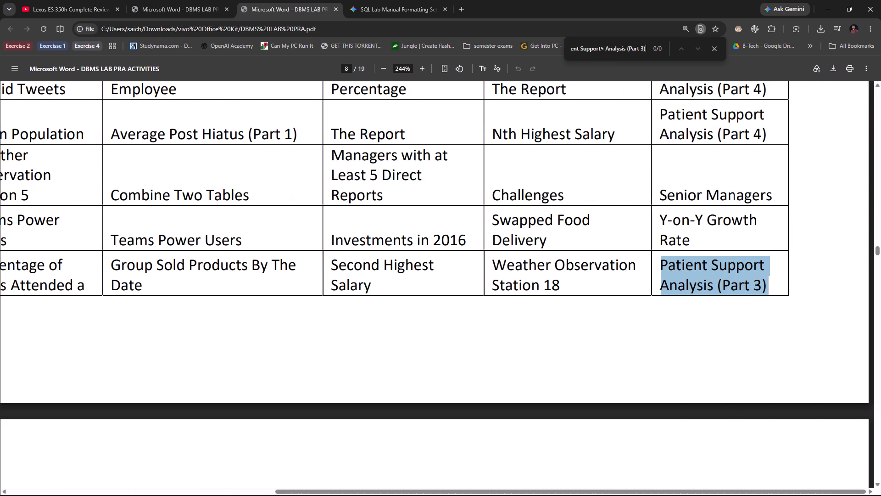
pyautogui.hotkey('ctrl', 'a')
pyautogui.hotkey('ctrl', 'v')
pyautogui.press('End')
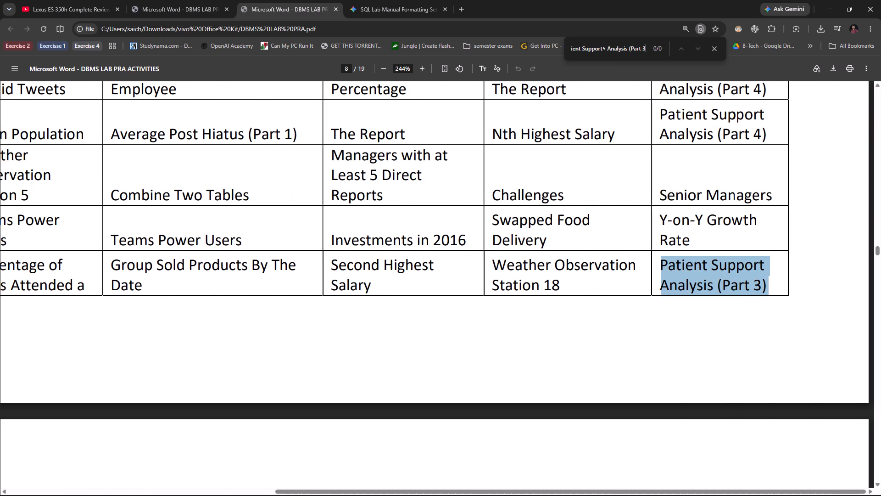
# Paste the question title into the search again and shorten it to "Patient Suppor".
pyautogui.press('BackSpace')
pyautogui.press('BackSpace')
pyautogui.press('BackSpace')
pyautogui.hotkey('ctrl', 'a')
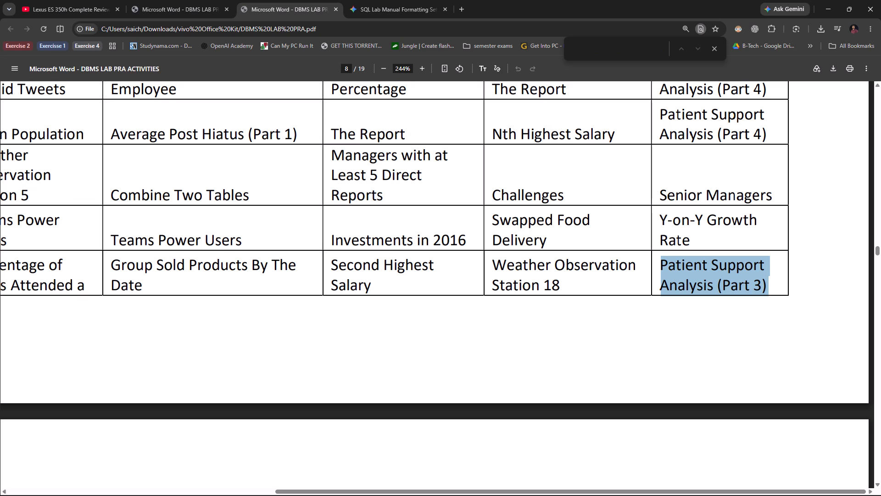
pyautogui.hotkey('ctrl', 'v')
pyautogui.press('End')
pyautogui.press('BackSpace')
pyautogui.press('BackSpace')
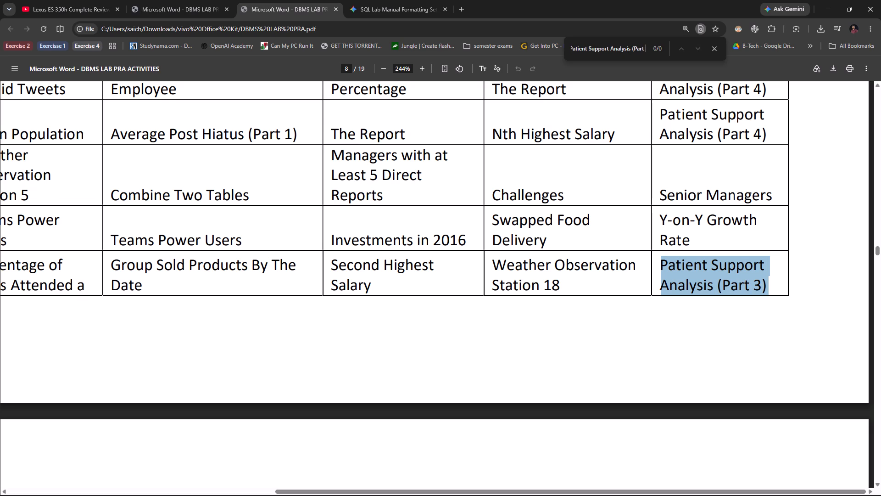
pyautogui.press('BackSpace')
pyautogui.press('BackSpace')
pyautogui.press('BackSpace')
pyautogui.press('BackSpace')
pyautogui.press('BackSpace')
pyautogui.press('BackSpace')
pyautogui.press('BackSpace')
pyautogui.press('BackSpace')
pyautogui.press('BackSpace')
pyautogui.press('BackSpace')
pyautogui.press('BackSpace')
pyautogui.press('BackSpace')
pyautogui.press('BackSpace')
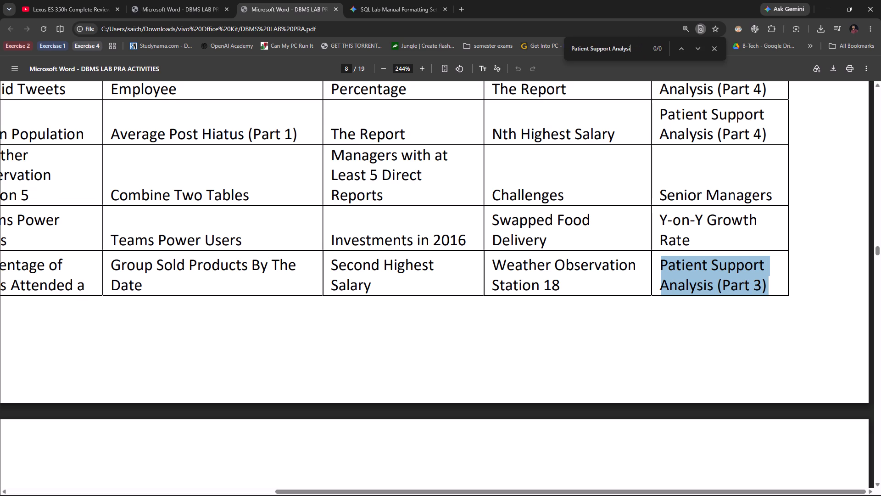
pyautogui.press('BackSpace')
pyautogui.press('BackSpace')
pyautogui.press('BackSpace')
pyautogui.press('BackSpace')
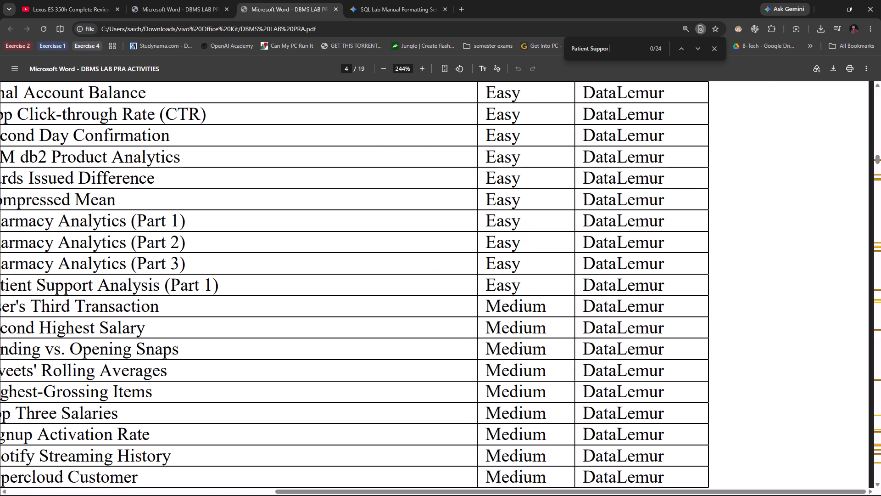
# Examine the numbered question list around the Patient Support Analysis match, including the preceding and following questions.
pyautogui.keyDown('shift'); pyautogui.scroll(-5, 222, 437); pyautogui.keyUp('shift')
pyautogui.keyDown('shift'); pyautogui.scroll(3, 217, 417); pyautogui.keyUp('shift')
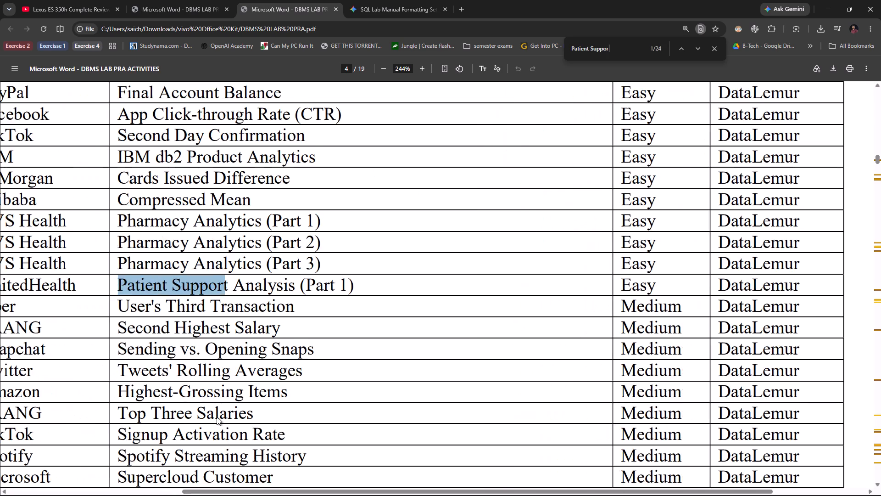
pyautogui.keyDown('shift'); pyautogui.scroll(3, 217, 417); pyautogui.keyUp('shift')
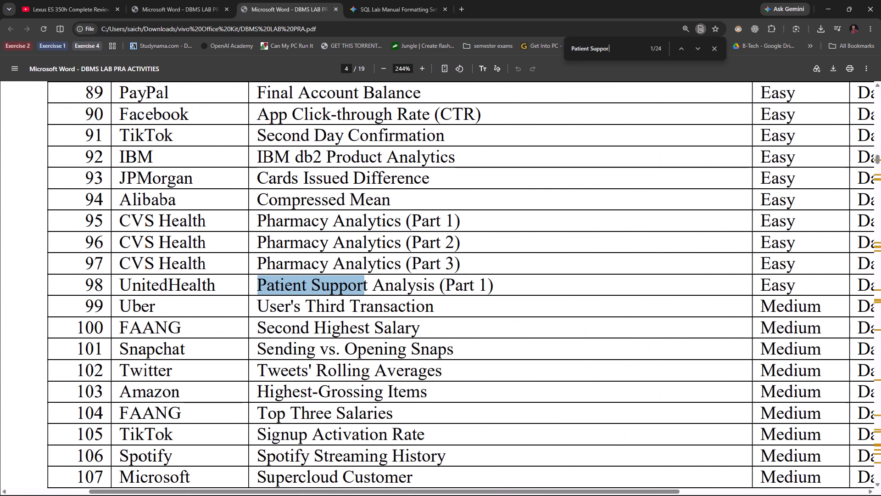
pyautogui.scroll(-6, 357, 344)
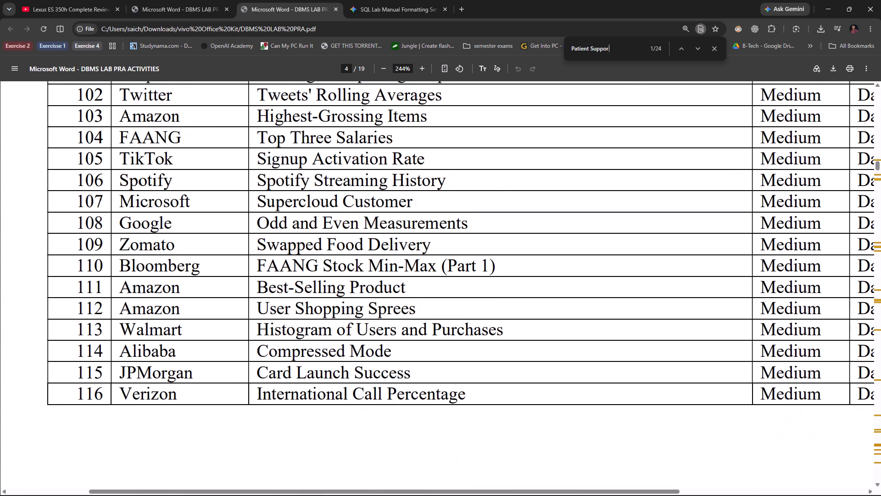
pyautogui.scroll(15, 357, 342)
pyautogui.scroll(-6, 357, 342)
pyautogui.scroll(19, 357, 342)
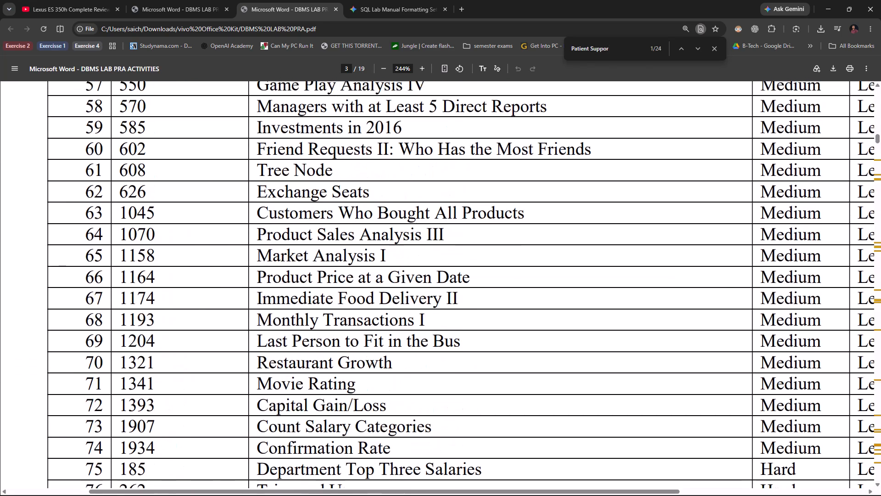
pyautogui.scroll(3, 357, 342)
pyautogui.scroll(-20, 357, 342)
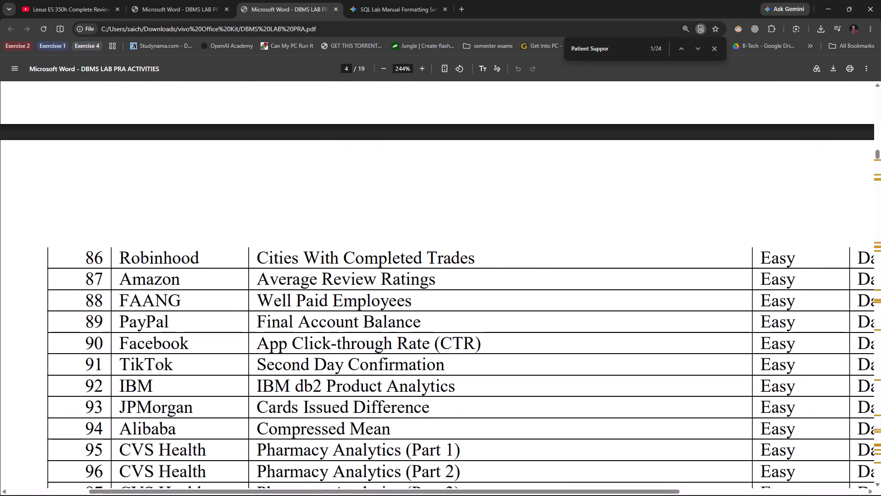
pyautogui.scroll(-3, 466, 377)
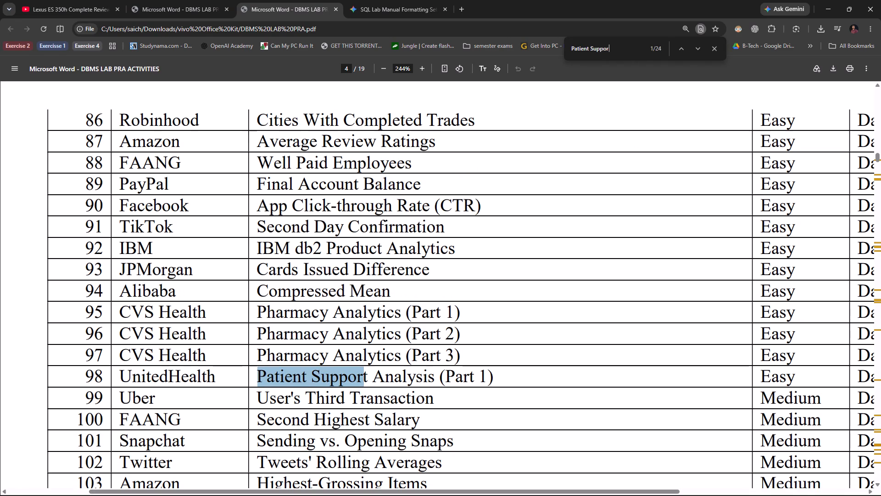
# Search the PDF for "Part 1", copied from the Patient Support Analysis entry, and step through the matches.
pyautogui.moveTo(487, 375); pyautogui.dragTo(447, 378)
pyautogui.hotkey('ctrl', 'c')
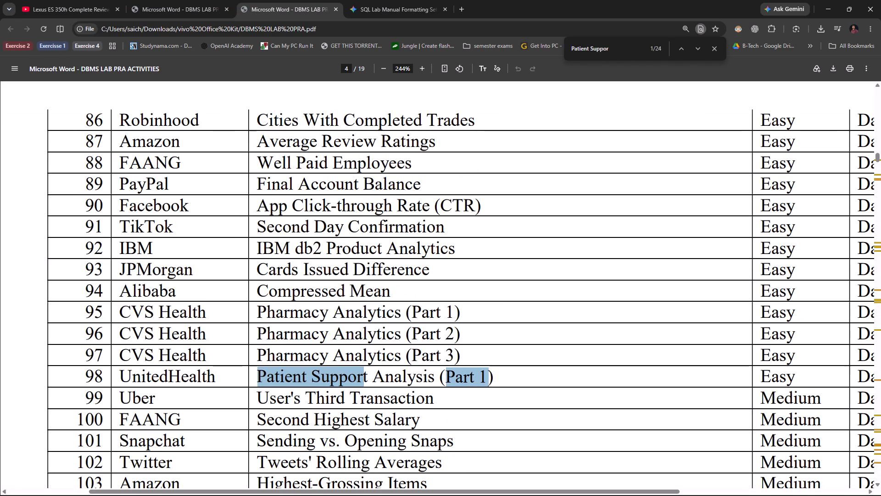
pyautogui.hotkey('ctrl', 'f')
pyautogui.hotkey('ctrl', 'v')
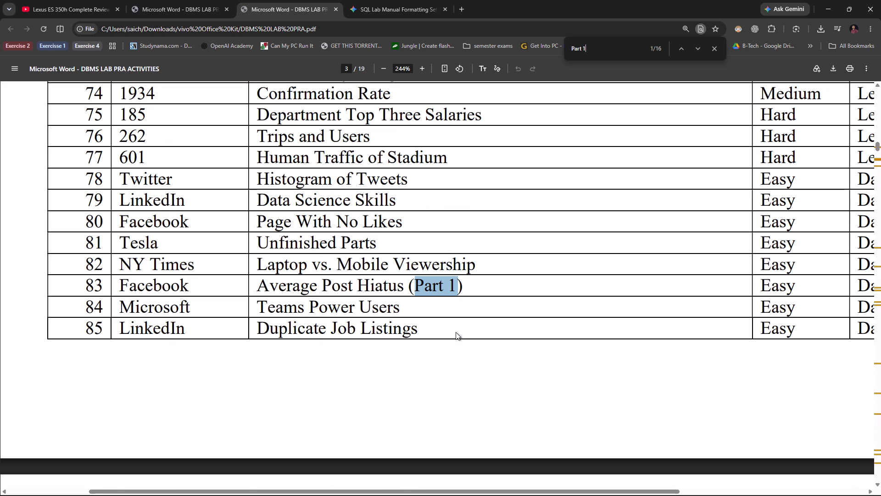
pyautogui.press('Return')
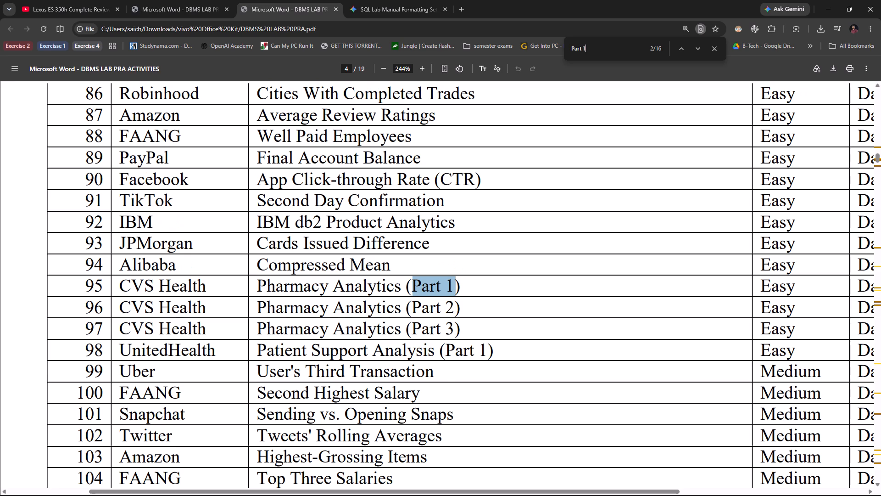
pyautogui.press('Return')
pyautogui.press('Return')
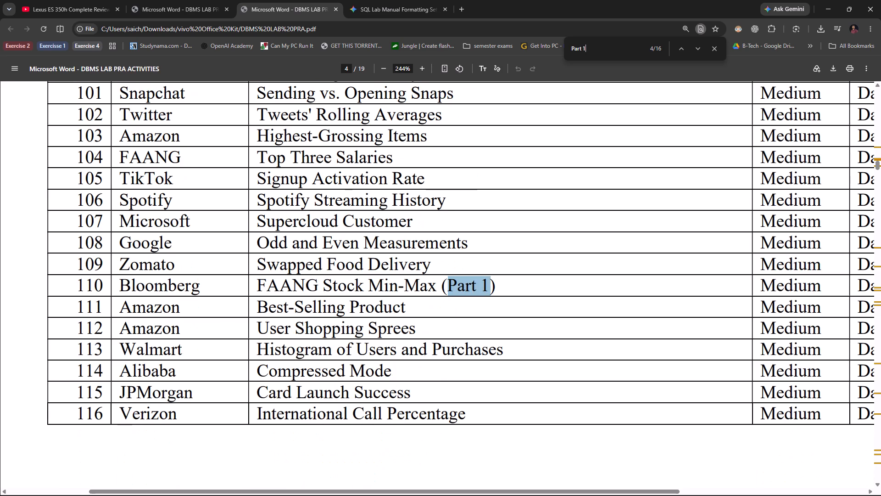
# Change the search to "Part 3" and go to the Patient Support Analysis (Part 3) entry in the question list.
pyautogui.press('BackSpace')
pyautogui.press('3')
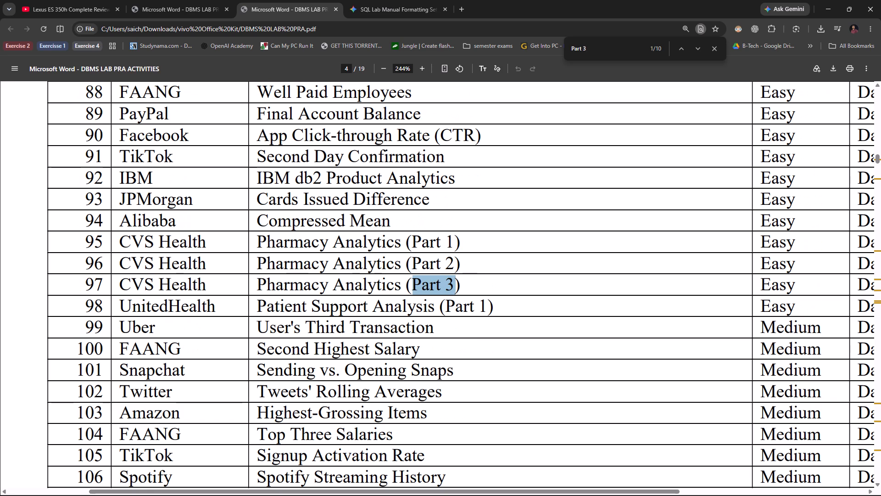
pyautogui.press('Return')
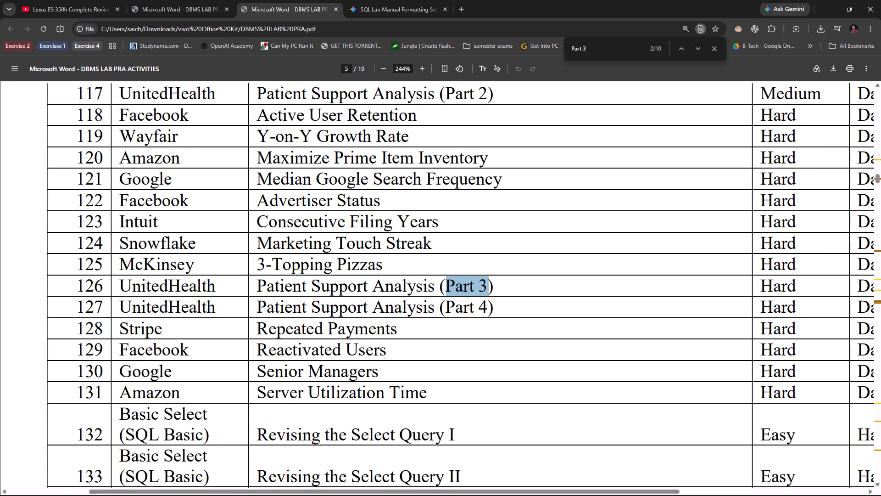
pyautogui.press('Escape')
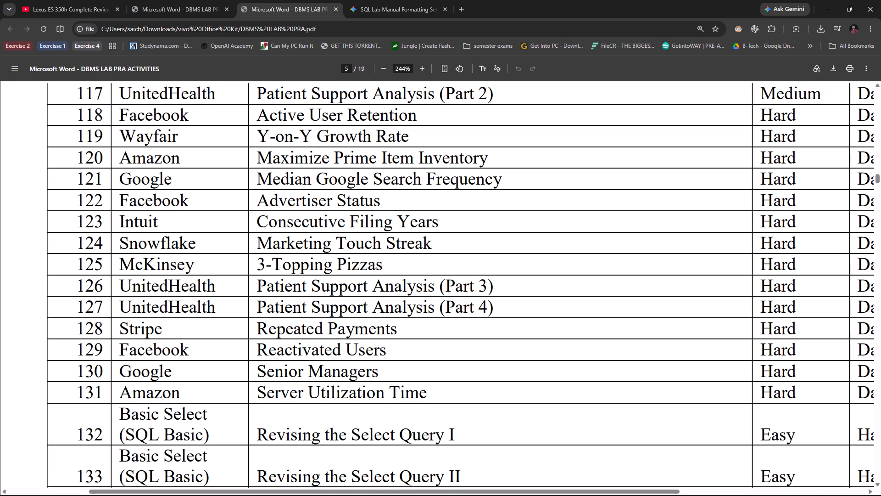
# Switch to the other open copy of the lab PDF and find row 9 of the student assignment table.
pyautogui.click(175, 0)
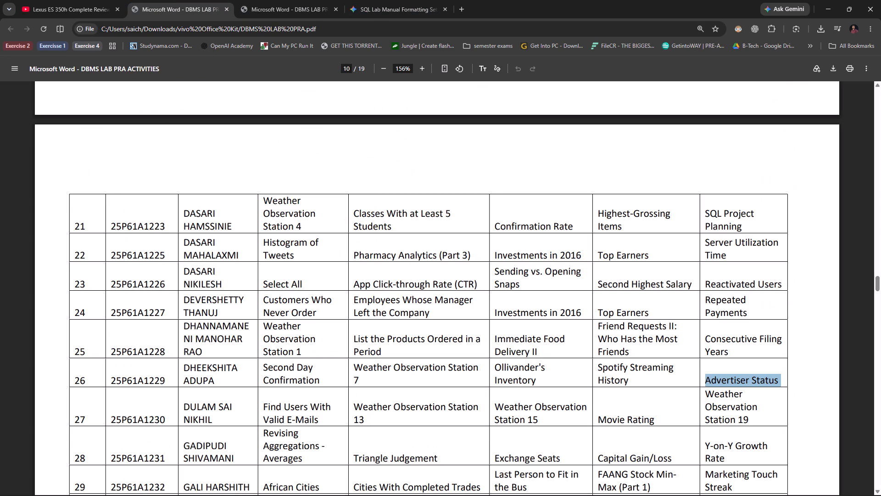
pyautogui.scroll(19, 222, 267)
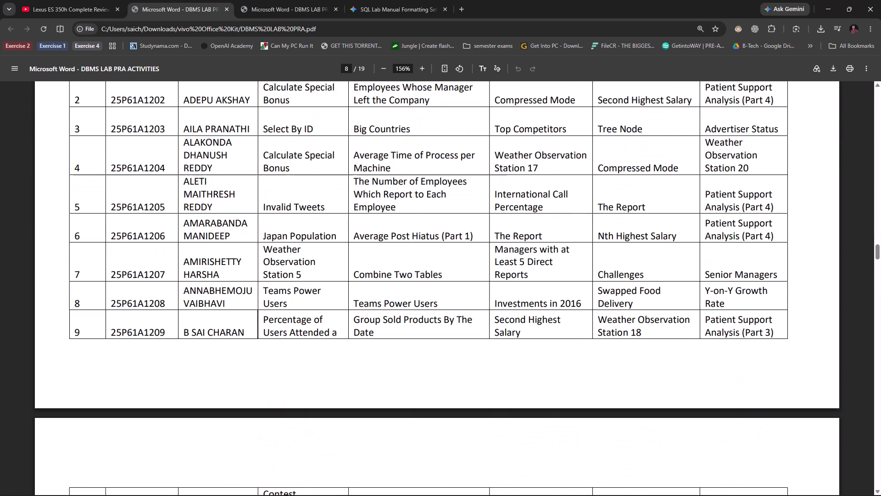
pyautogui.click(283, 0)
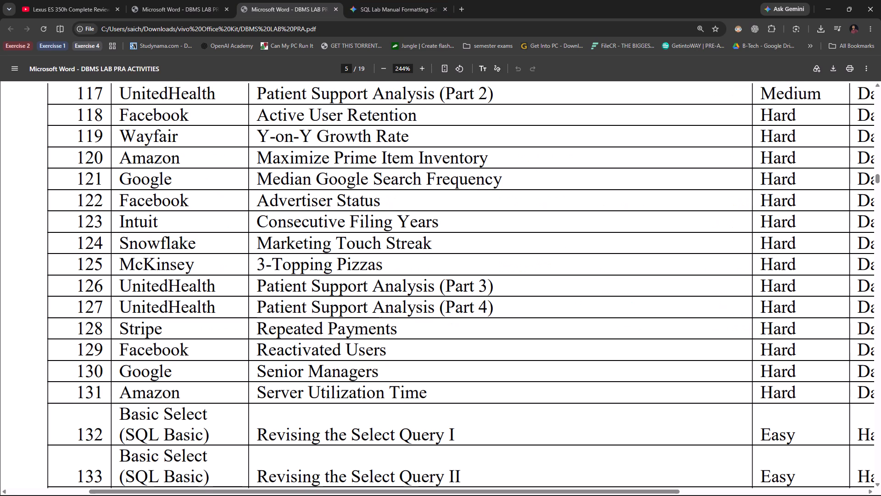
pyautogui.keyDown('shift'); pyautogui.scroll(-4, 540, 314); pyautogui.keyUp('shift')
pyautogui.keyDown('shift'); pyautogui.scroll(1, 540, 314); pyautogui.keyUp('shift')
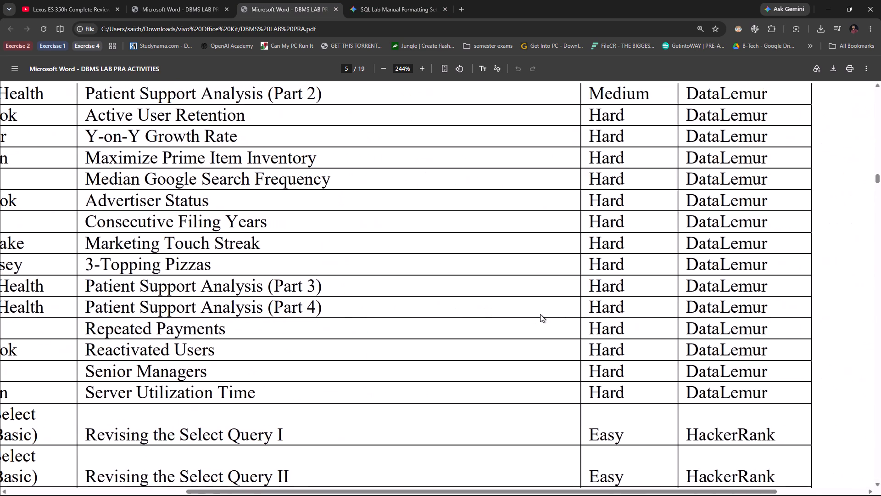
pyautogui.keyDown('shift'); pyautogui.scroll(3, 540, 314); pyautogui.keyUp('shift')
pyautogui.click(209, 0)
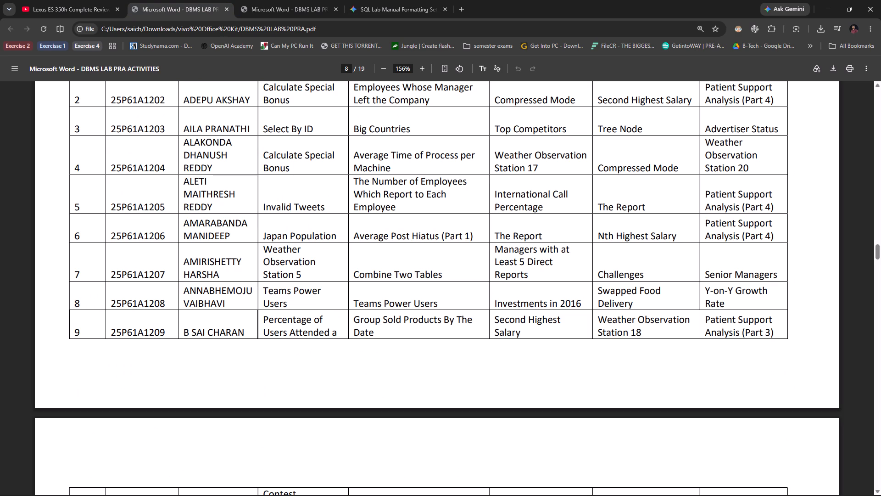
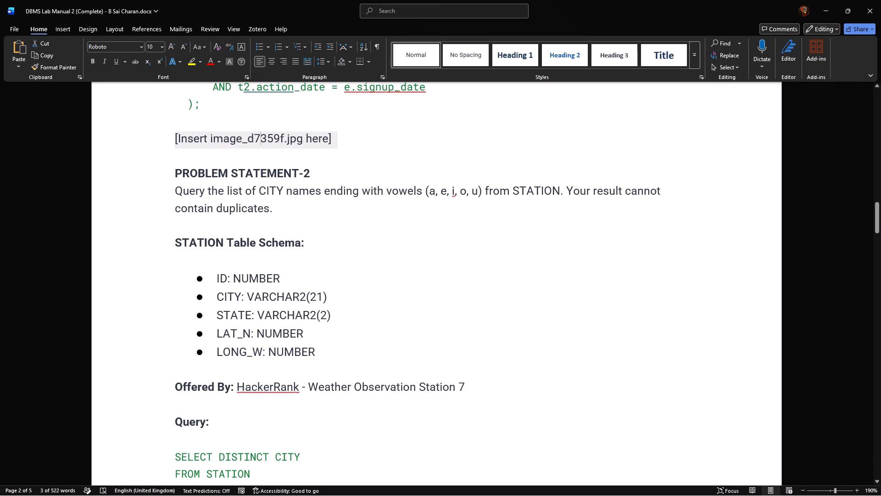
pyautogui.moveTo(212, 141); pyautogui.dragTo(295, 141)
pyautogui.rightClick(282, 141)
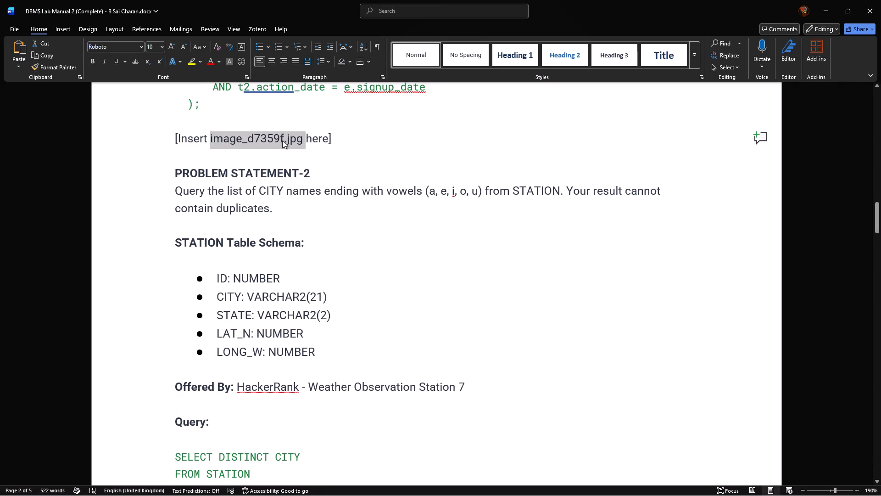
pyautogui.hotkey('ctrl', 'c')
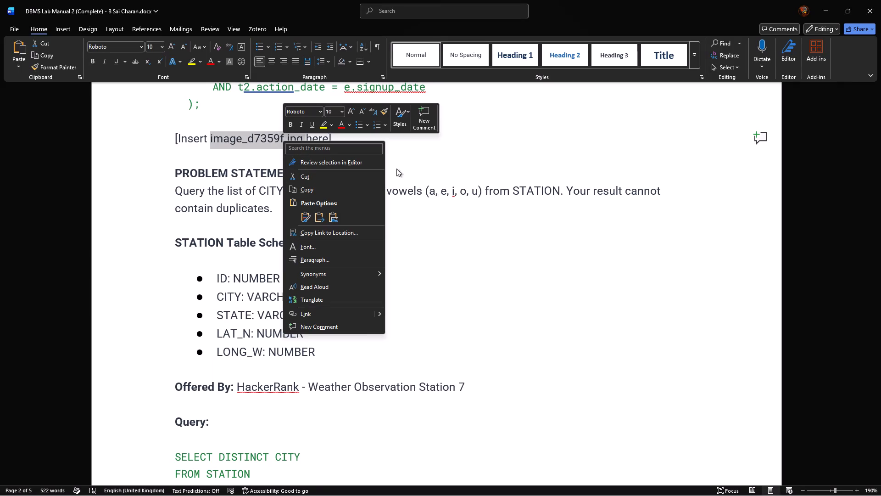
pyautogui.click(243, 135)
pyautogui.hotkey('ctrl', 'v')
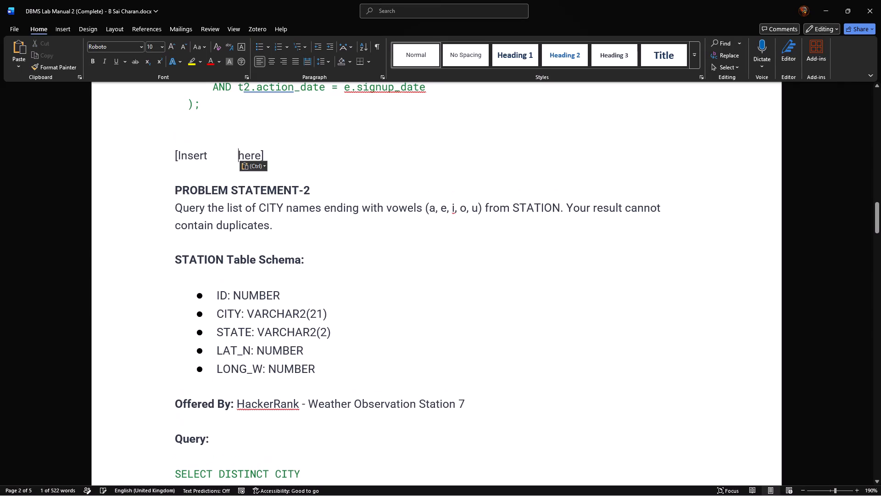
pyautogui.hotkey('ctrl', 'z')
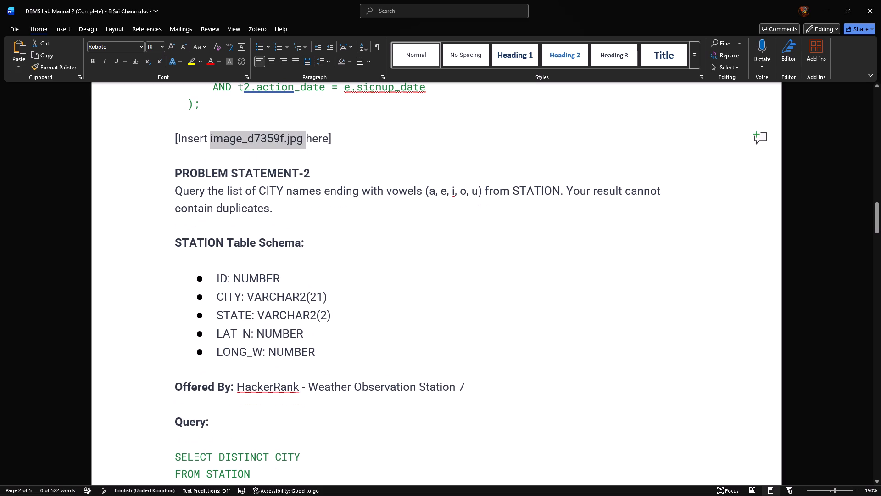
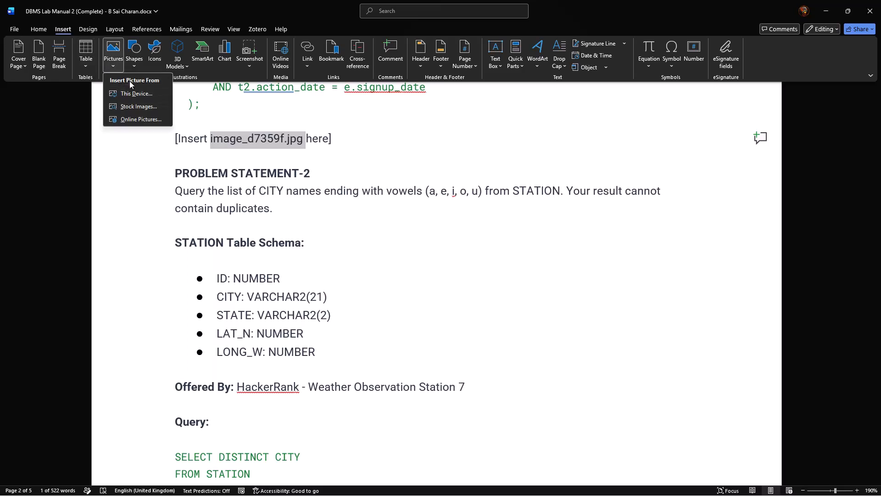
# Replace the image_d7359f.jpg text in the placeholder above PROBLEM STATEMENT-2 with WhatsApp Image 2026-11-06 at 8.22.04 PM.jpeg from Downloads.
pyautogui.click(136, 93)
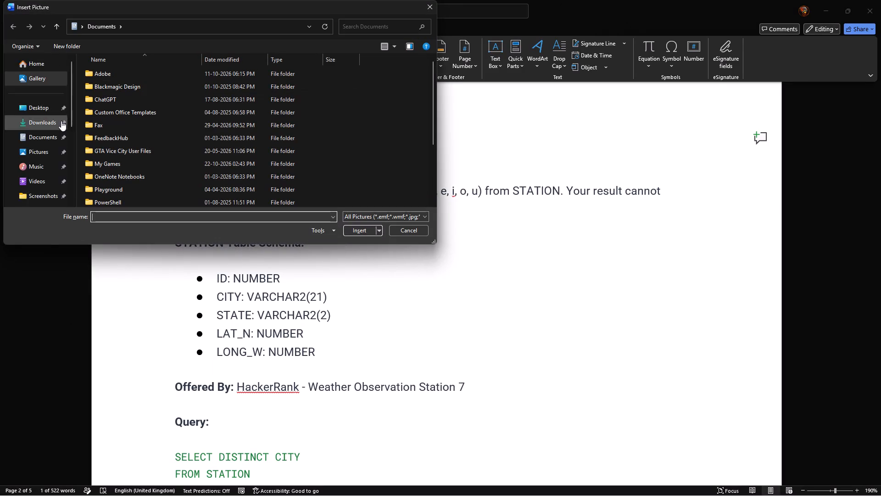
pyautogui.scroll(5, 63, 101)
pyautogui.click(37, 124)
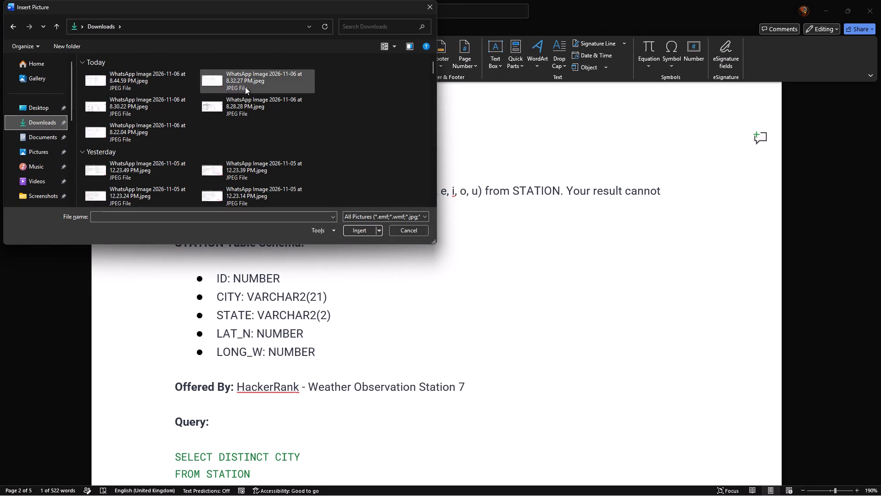
pyautogui.click(115, 131)
pyautogui.tripleClick(123, 131)
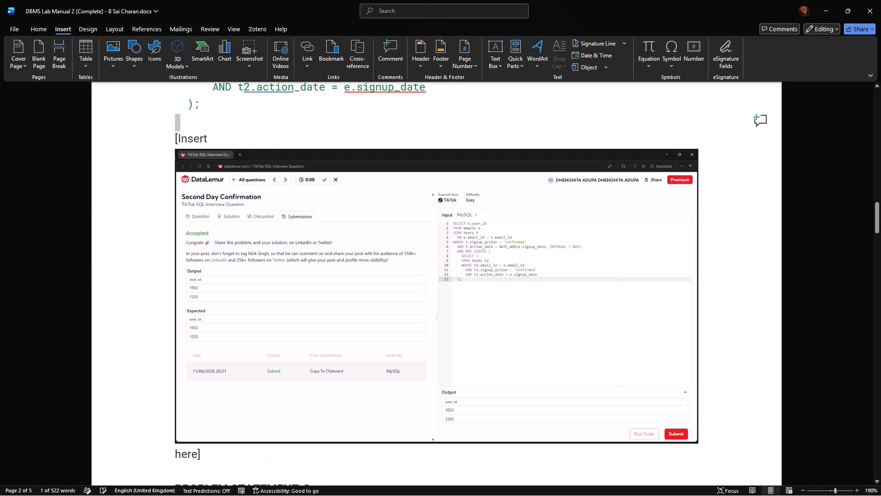
pyautogui.click(262, 143)
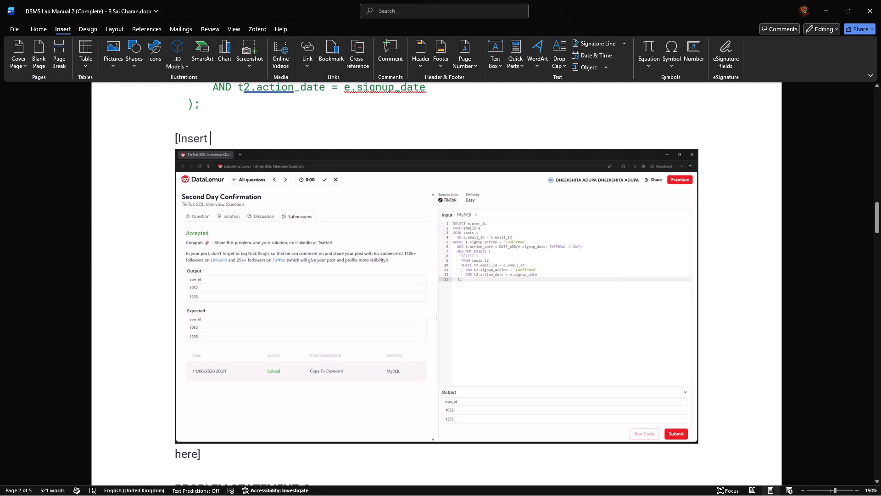
# Delete the leftover placeholder text "[Insert" and "here]" around the TikTok Second Day Confirmation screenshot.
pyautogui.scroll(13, 274, 208)
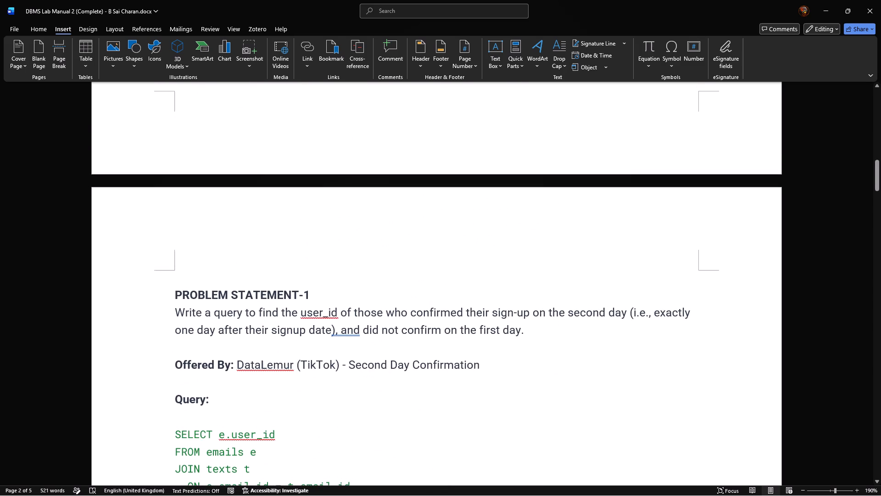
pyautogui.scroll(-13, 274, 208)
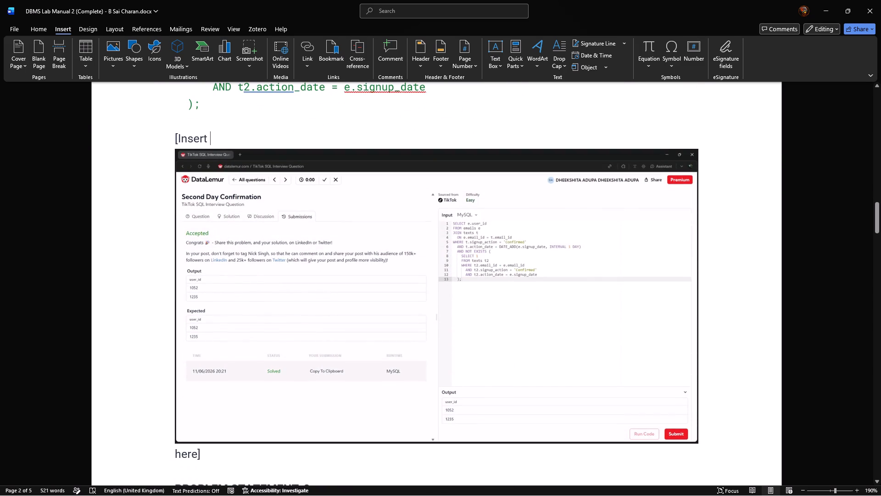
pyautogui.moveTo(208, 140); pyautogui.dragTo(178, 138)
pyautogui.press('BackSpace')
pyautogui.press('BackSpace')
pyautogui.scroll(-4, 214, 209)
pyautogui.click(202, 269)
pyautogui.press('BackSpace')
pyautogui.press('BackSpace')
pyautogui.press('BackSpace')
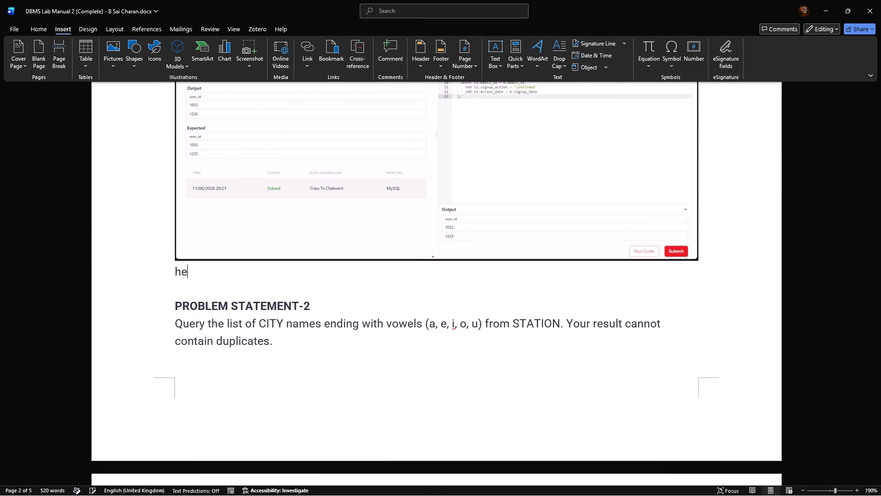
pyautogui.press('BackSpace')
pyautogui.press('BackSpace')
# Add six blank lines below the TikTok screenshot so PROBLEM STATEMENT-2 starts on a new page.
pyautogui.press('Return')
pyautogui.press('Return')
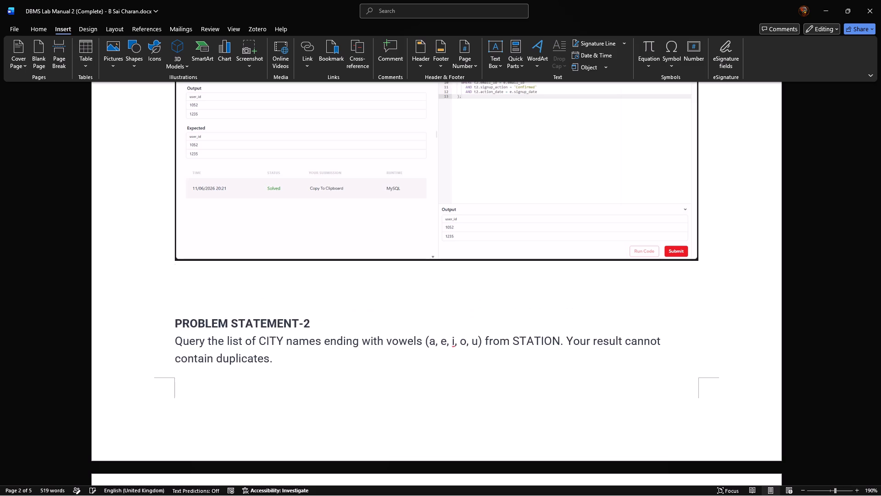
pyautogui.press('Return')
pyautogui.press('Return')
pyautogui.press('Return')
pyautogui.press('Return')
pyautogui.scroll(-11, 231, 279)
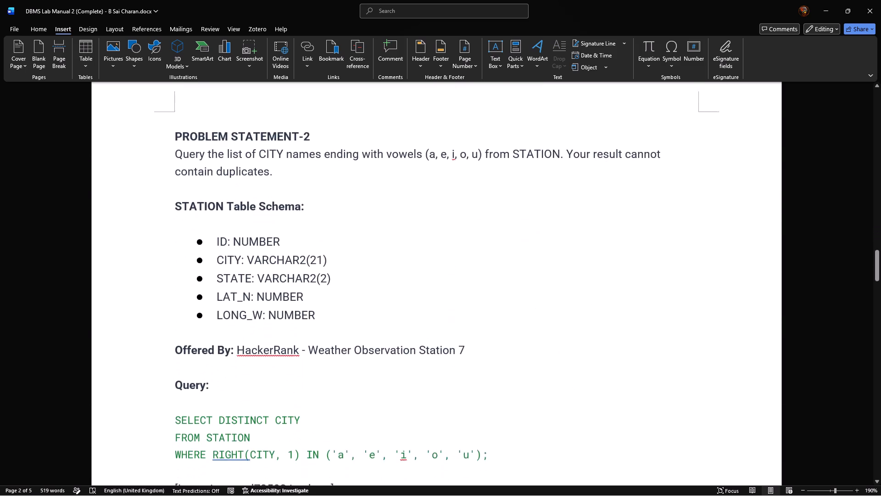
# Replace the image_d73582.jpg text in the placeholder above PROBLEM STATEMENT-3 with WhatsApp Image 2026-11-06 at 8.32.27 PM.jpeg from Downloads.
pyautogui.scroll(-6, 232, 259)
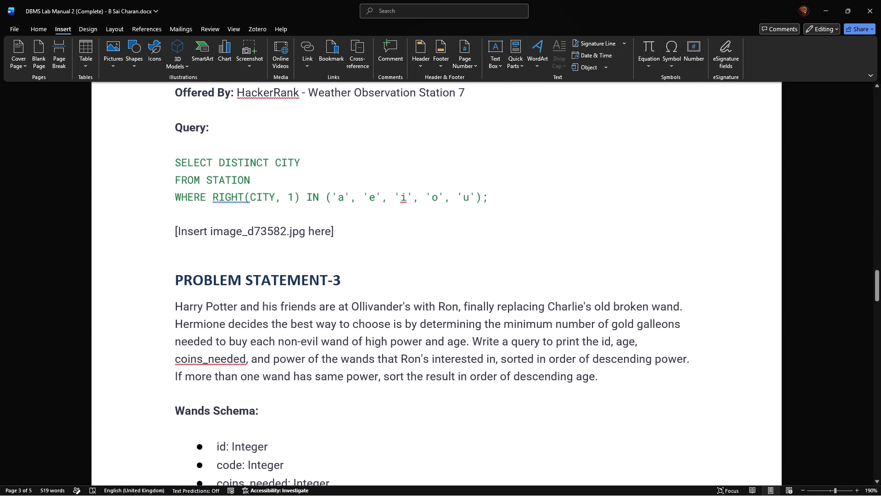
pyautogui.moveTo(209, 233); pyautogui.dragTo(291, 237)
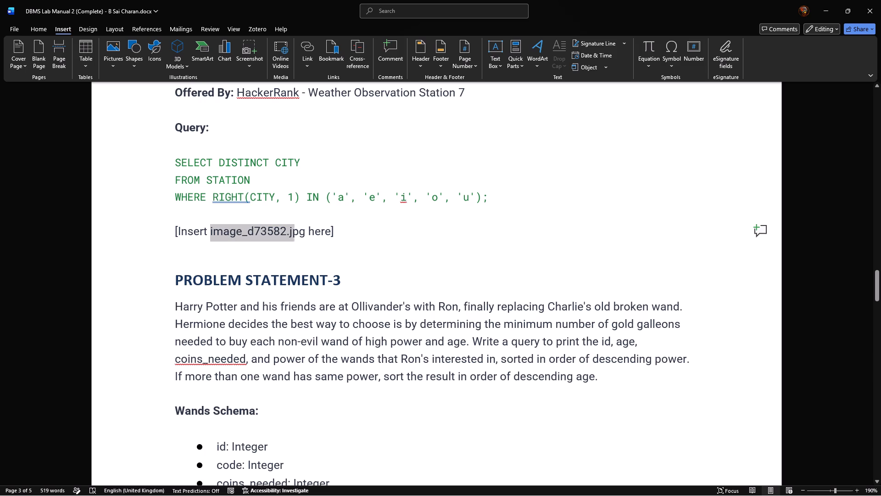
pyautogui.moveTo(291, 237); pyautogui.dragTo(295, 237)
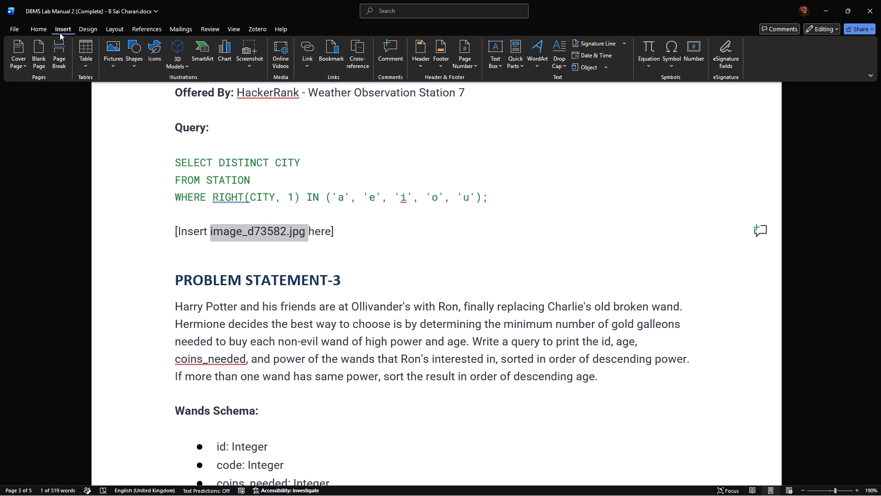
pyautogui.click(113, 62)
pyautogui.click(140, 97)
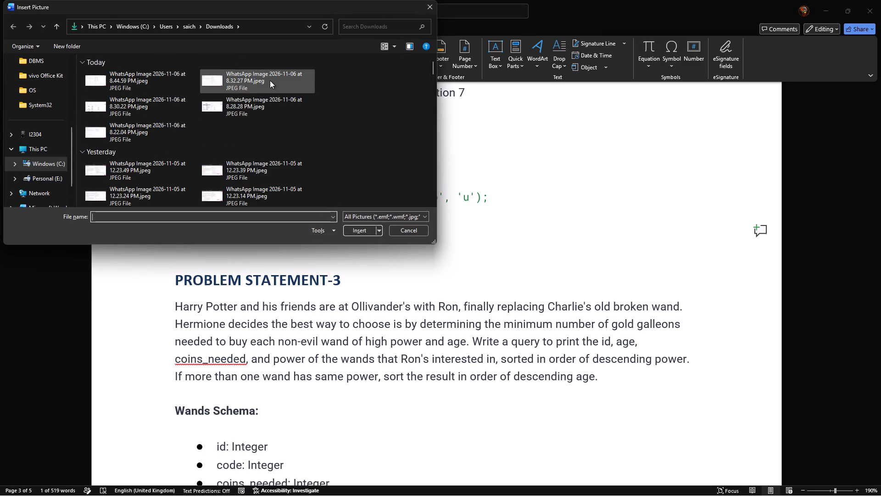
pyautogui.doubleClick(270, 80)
# Delete one blank line above the PROBLEM STATEMENT-2 heading.
pyautogui.scroll(12, 321, 228)
pyautogui.rightClick(321, 228)
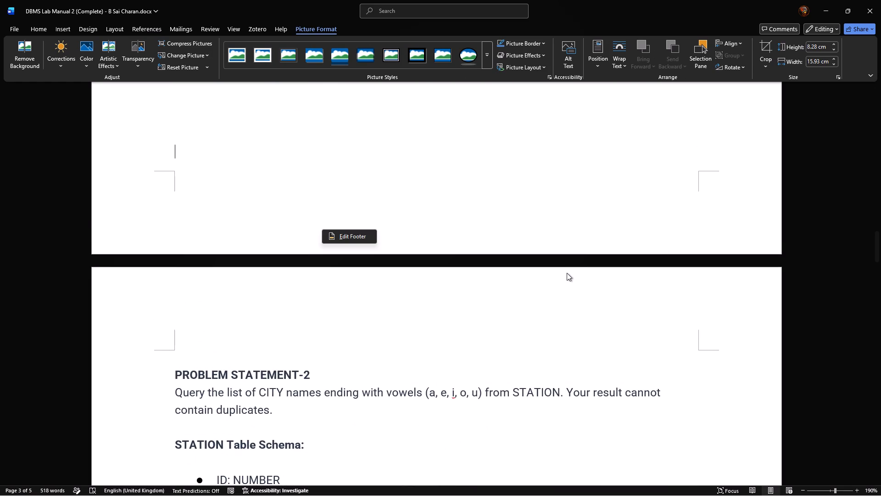
pyautogui.scroll(-9, 584, 339)
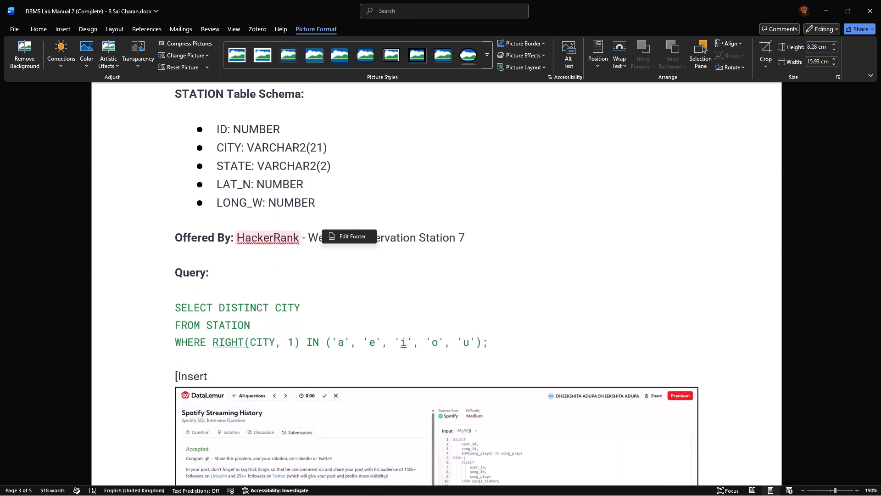
pyautogui.scroll(-6, 569, 328)
pyautogui.scroll(5, 394, 242)
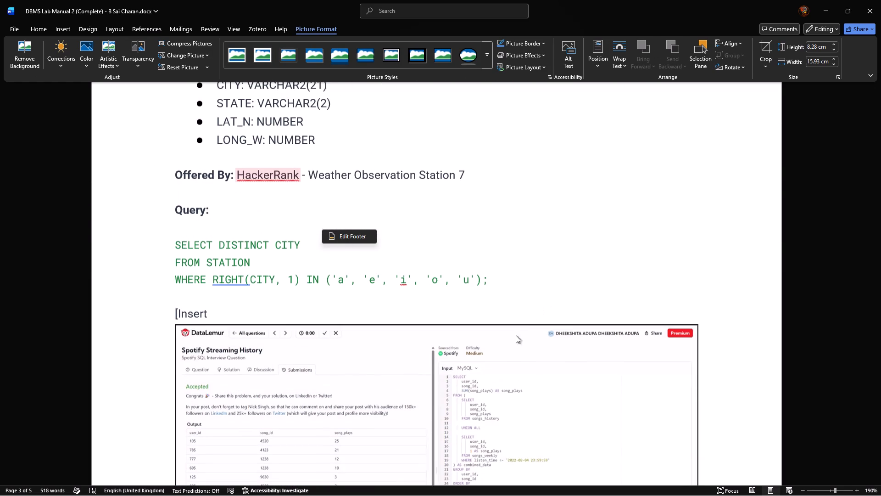
pyautogui.scroll(6, 490, 337)
pyautogui.scroll(-12, 490, 337)
pyautogui.click(489, 267)
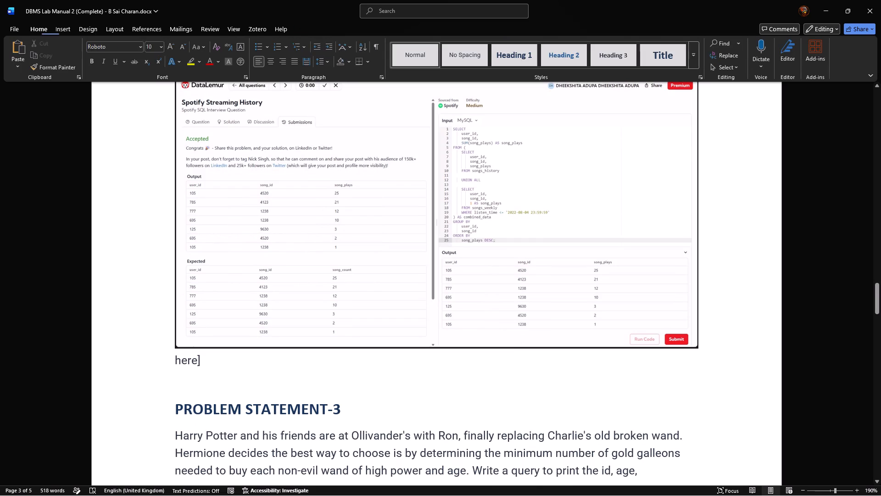
pyautogui.scroll(3, 515, 266)
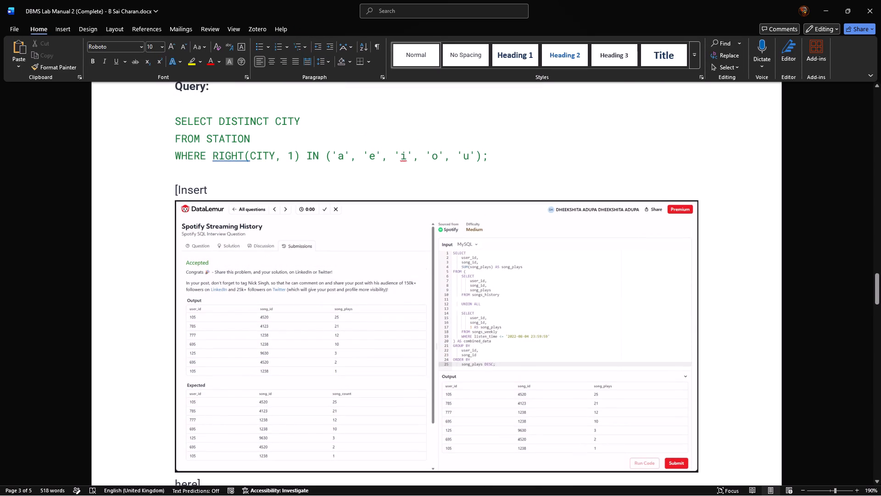
pyautogui.press('Delete')
# Compare the screenshots under PROBLEM STATEMENT-1 and PROBLEM STATEMENT-2 with their queries, and close the spelling check.
pyautogui.scroll(2, 239, 231)
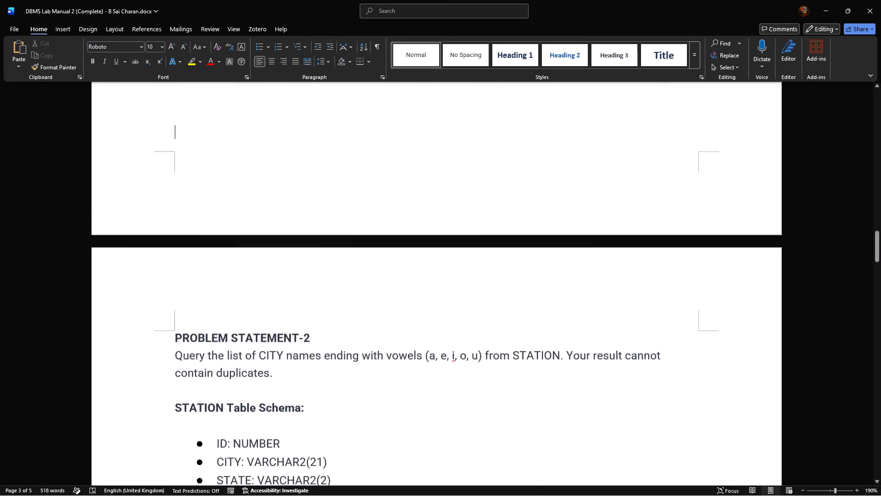
pyautogui.scroll(3, 239, 231)
pyautogui.scroll(-6, 240, 231)
pyautogui.scroll(-9, 283, 287)
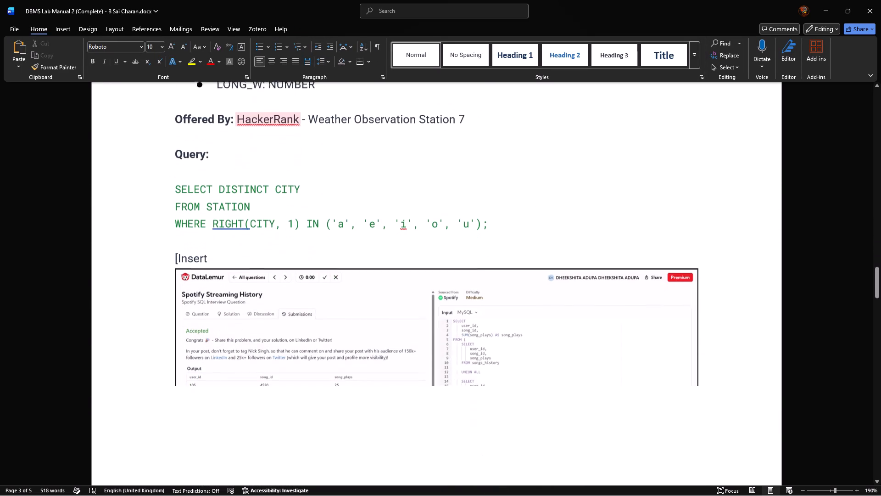
pyautogui.scroll(20, 286, 289)
pyautogui.scroll(1, 286, 289)
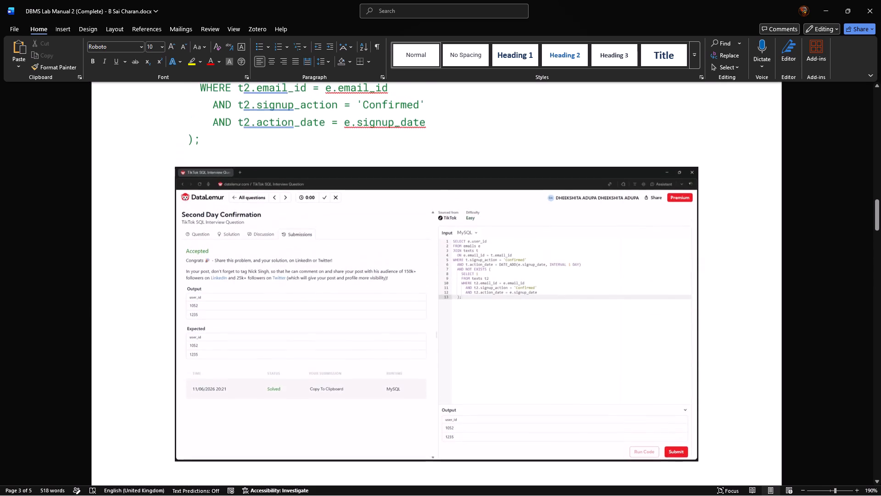
pyautogui.scroll(-15, 287, 286)
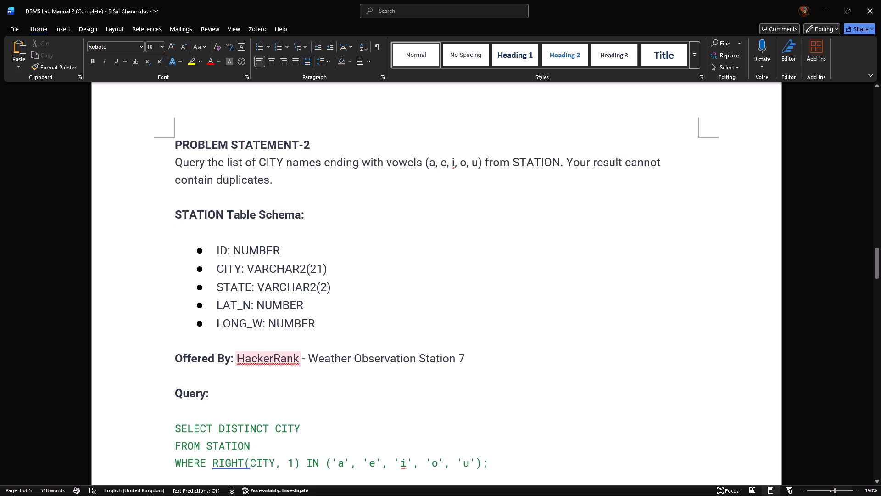
pyautogui.scroll(7, 290, 140)
pyautogui.scroll(16, 282, 125)
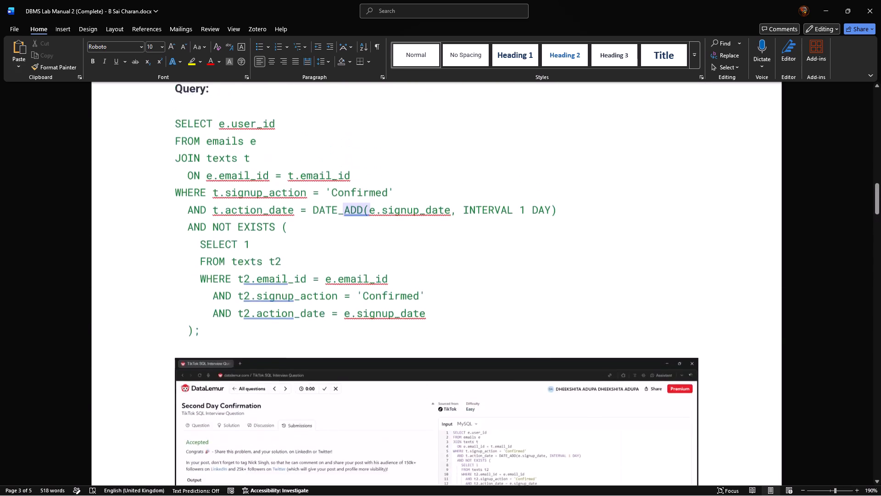
pyautogui.scroll(13, 343, 230)
pyautogui.scroll(8, 343, 232)
pyautogui.scroll(-12, 343, 232)
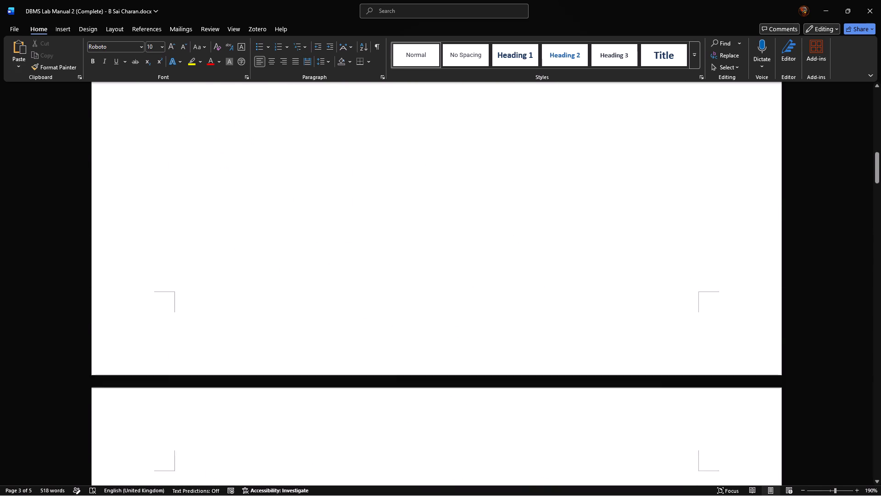
pyautogui.scroll(-16, 343, 232)
pyautogui.scroll(-14, 343, 232)
pyautogui.scroll(-7, 343, 232)
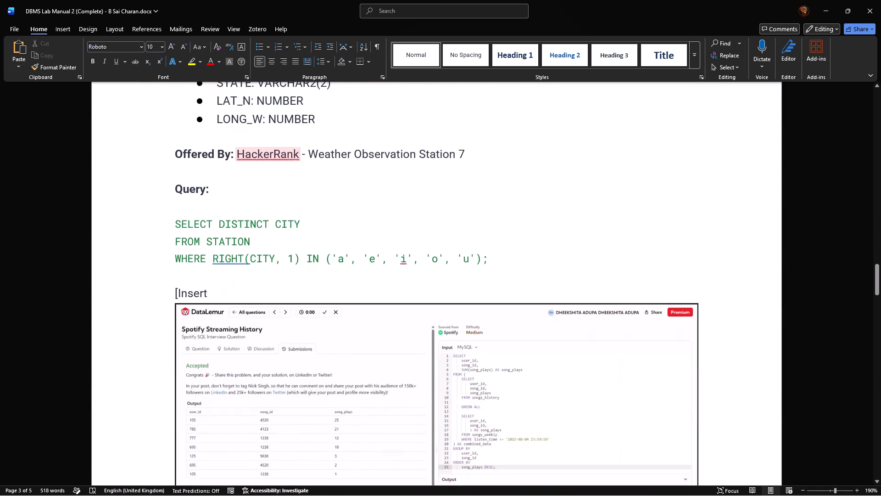
pyautogui.scroll(-5, 343, 232)
pyautogui.scroll(7, 343, 232)
pyautogui.scroll(-3, 343, 232)
pyautogui.scroll(11, 343, 232)
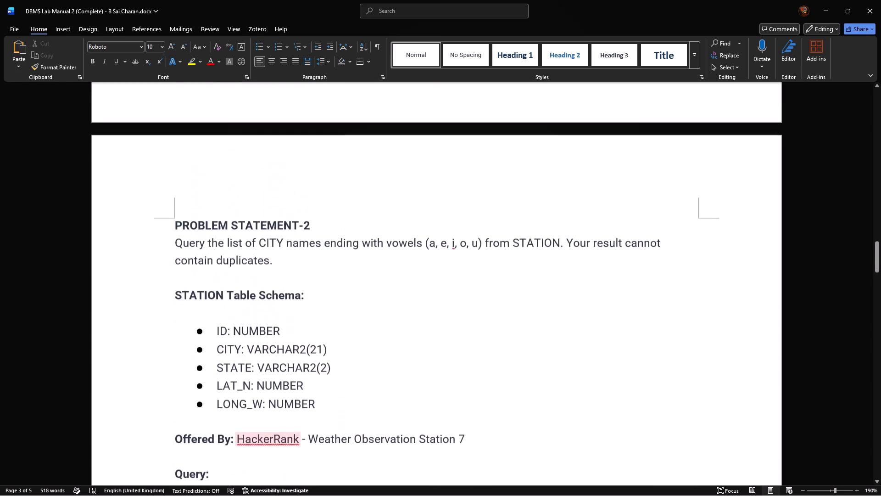
pyautogui.scroll(19, 343, 232)
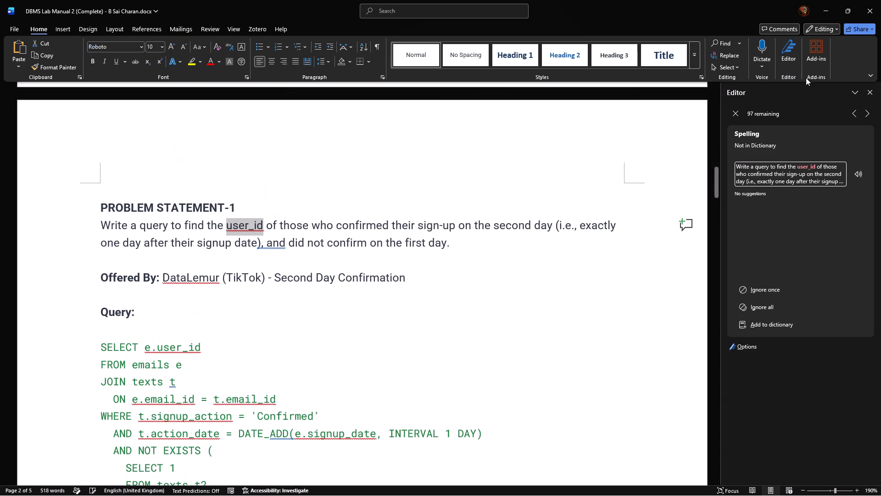
pyautogui.click(870, 93)
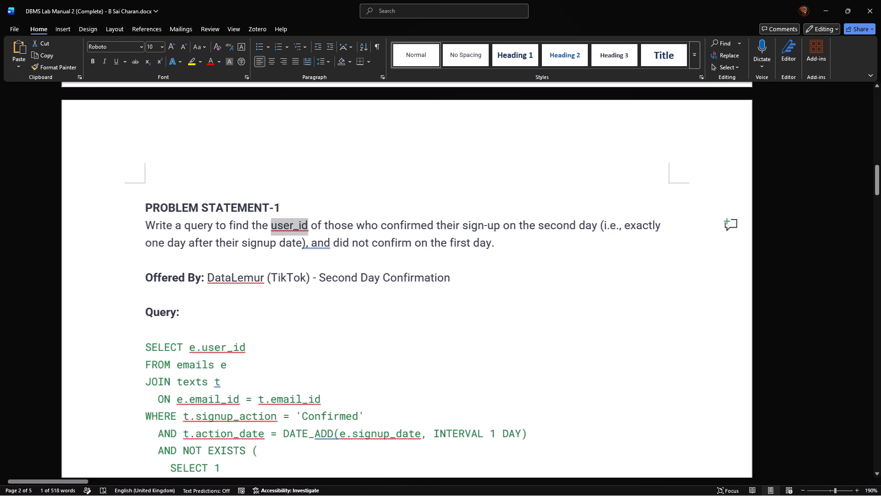
# Check the screenshots under PROBLEM STATEMENT-1 and PROBLEM STATEMENT-2 against their problem texts and queries.
pyautogui.scroll(-7, 385, 282)
pyautogui.scroll(-6, 406, 251)
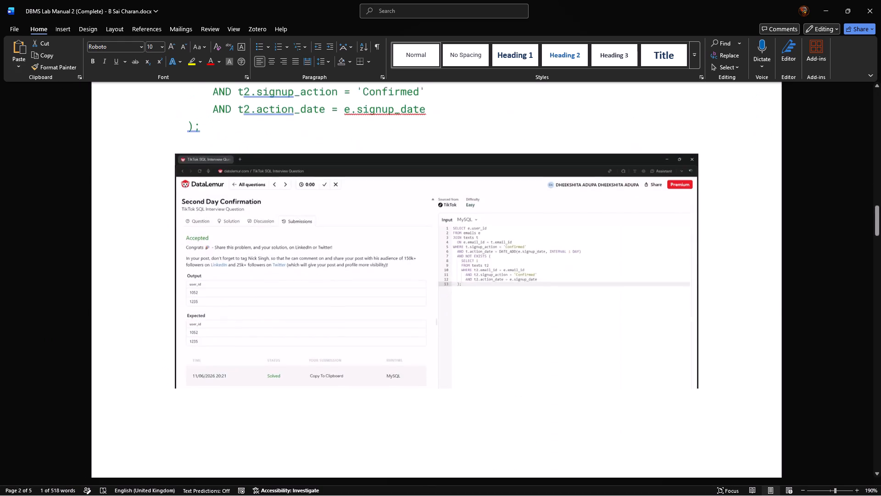
pyautogui.scroll(5, 406, 251)
pyautogui.scroll(-8, 389, 250)
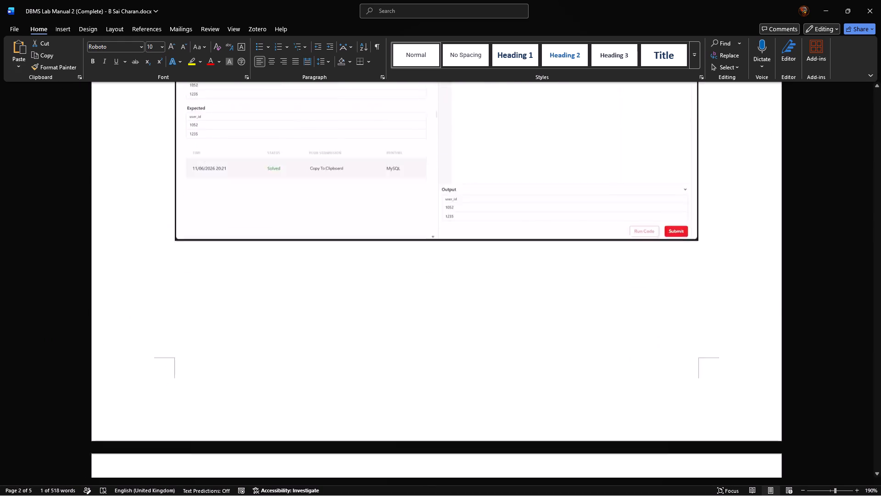
pyautogui.scroll(-14, 386, 259)
pyautogui.scroll(4, 396, 279)
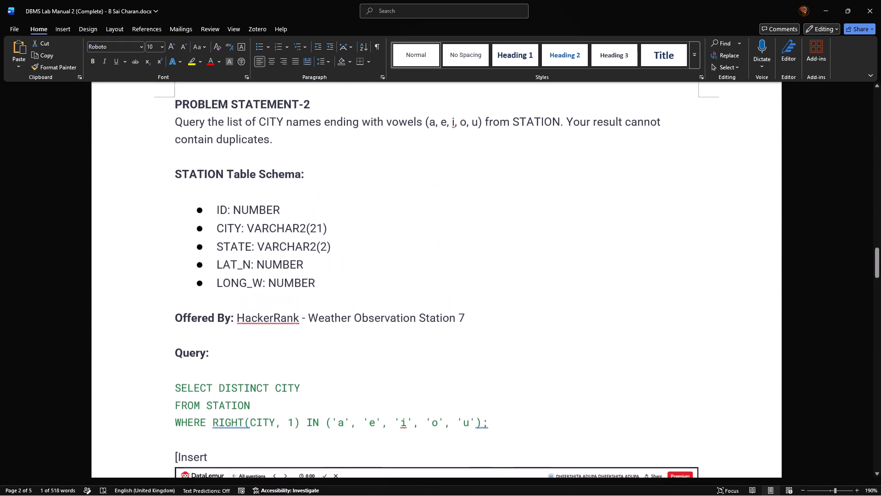
pyautogui.scroll(3, 398, 281)
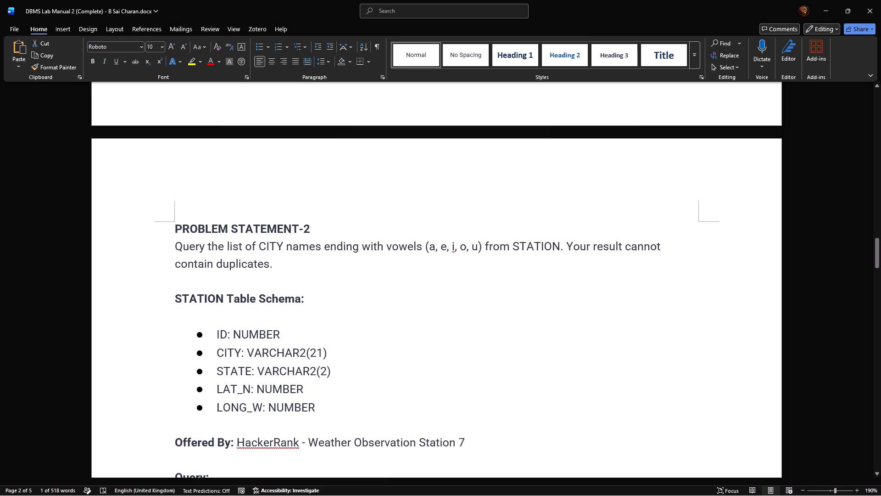
pyautogui.scroll(-9, 407, 273)
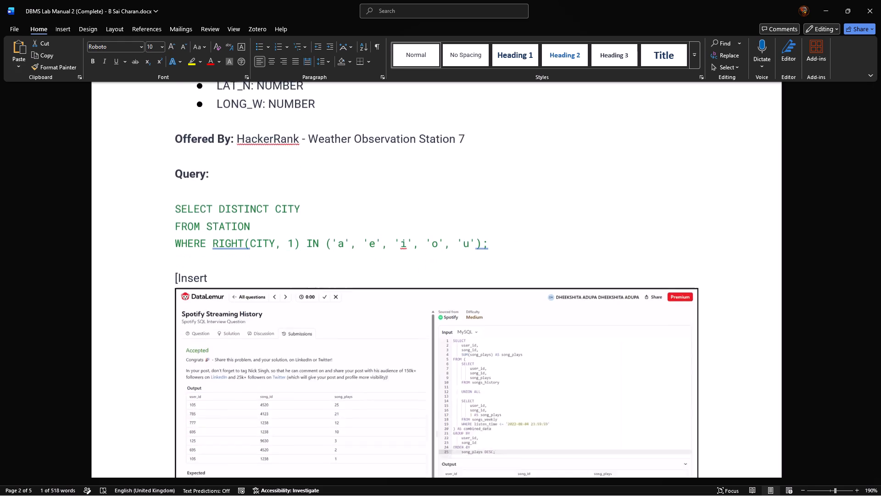
# Delete the Spotify Streaming History screenshot from the [Insert here] placeholder under PROBLEM STATEMENT-2.
pyautogui.scroll(-2, 407, 273)
pyautogui.click(403, 249)
pyautogui.press('Delete')
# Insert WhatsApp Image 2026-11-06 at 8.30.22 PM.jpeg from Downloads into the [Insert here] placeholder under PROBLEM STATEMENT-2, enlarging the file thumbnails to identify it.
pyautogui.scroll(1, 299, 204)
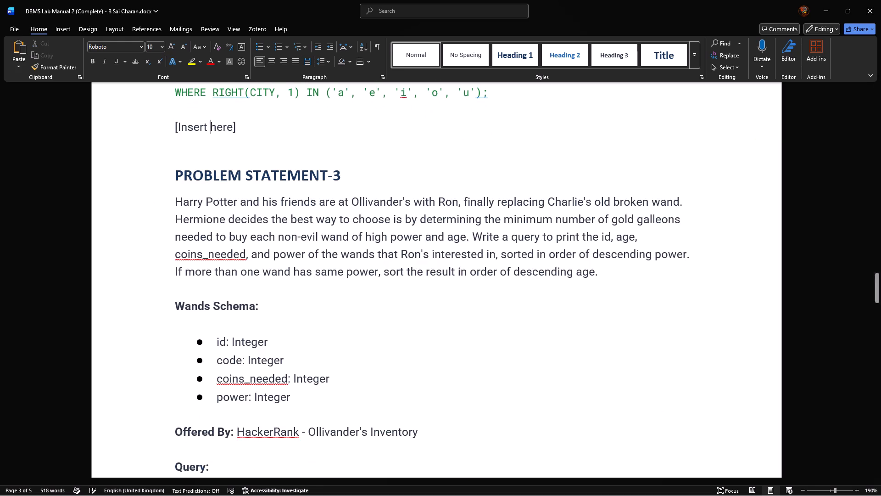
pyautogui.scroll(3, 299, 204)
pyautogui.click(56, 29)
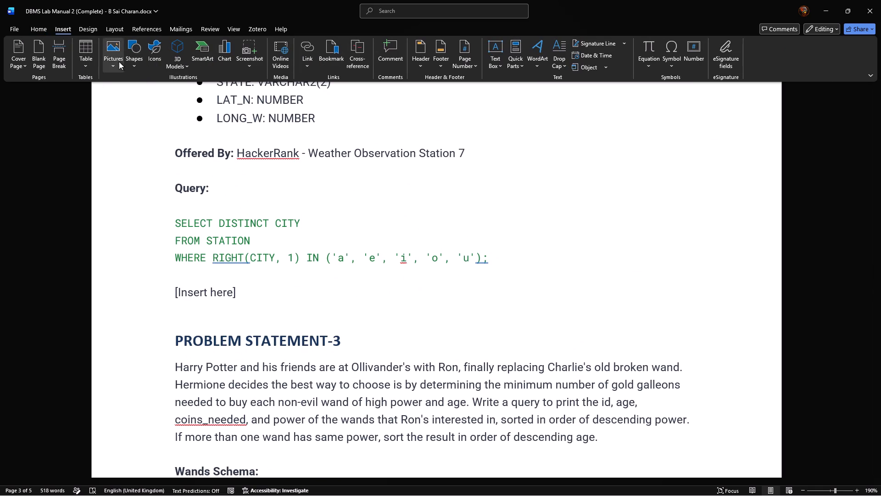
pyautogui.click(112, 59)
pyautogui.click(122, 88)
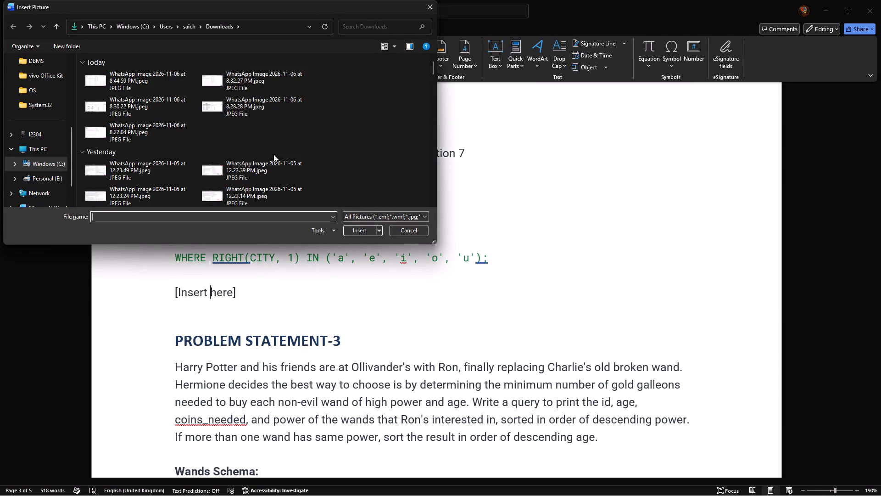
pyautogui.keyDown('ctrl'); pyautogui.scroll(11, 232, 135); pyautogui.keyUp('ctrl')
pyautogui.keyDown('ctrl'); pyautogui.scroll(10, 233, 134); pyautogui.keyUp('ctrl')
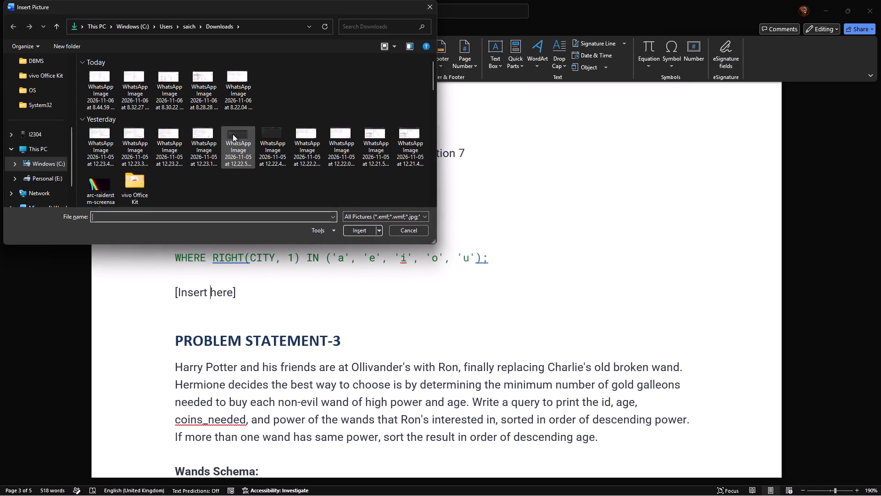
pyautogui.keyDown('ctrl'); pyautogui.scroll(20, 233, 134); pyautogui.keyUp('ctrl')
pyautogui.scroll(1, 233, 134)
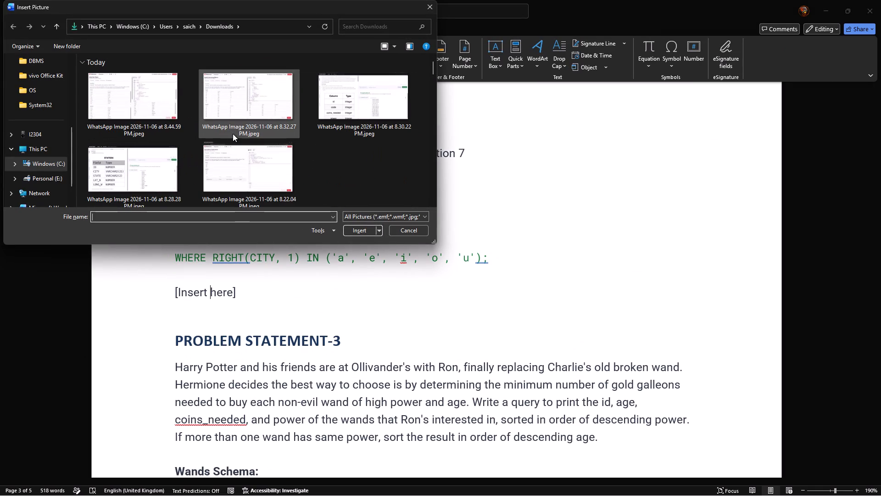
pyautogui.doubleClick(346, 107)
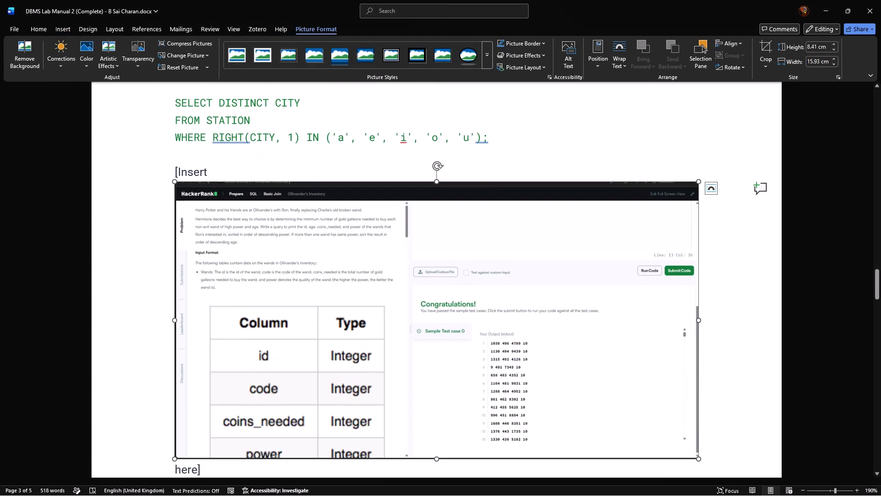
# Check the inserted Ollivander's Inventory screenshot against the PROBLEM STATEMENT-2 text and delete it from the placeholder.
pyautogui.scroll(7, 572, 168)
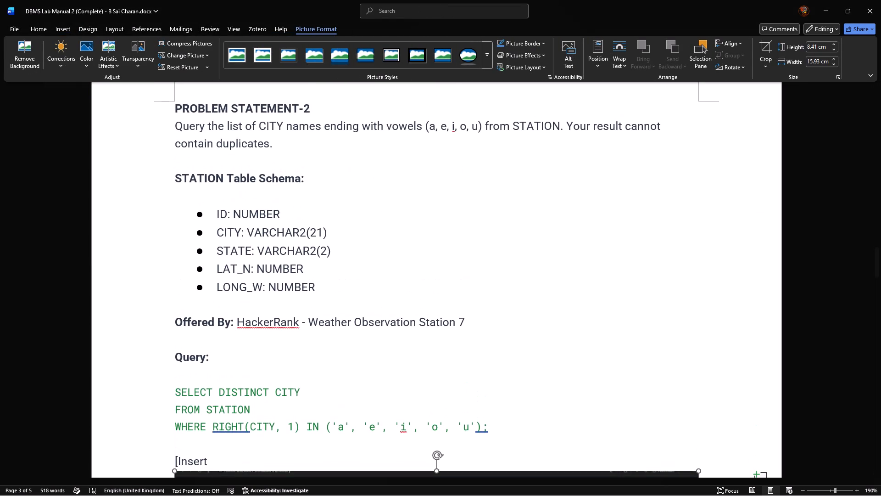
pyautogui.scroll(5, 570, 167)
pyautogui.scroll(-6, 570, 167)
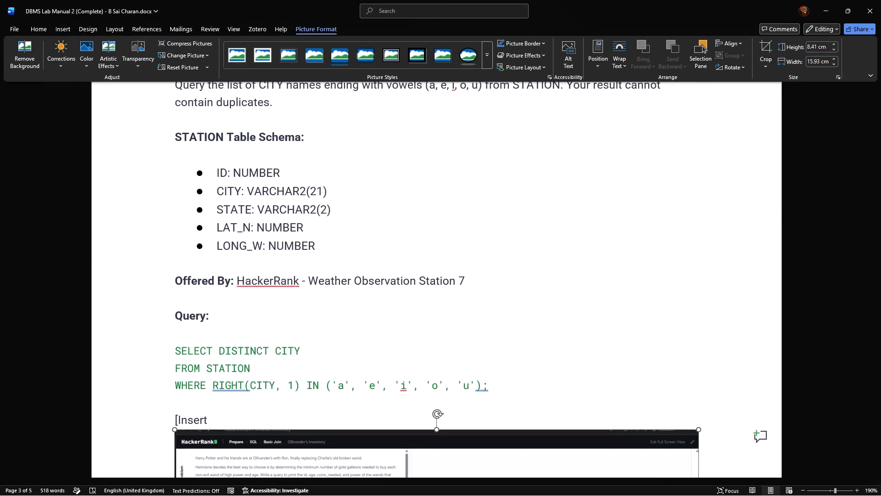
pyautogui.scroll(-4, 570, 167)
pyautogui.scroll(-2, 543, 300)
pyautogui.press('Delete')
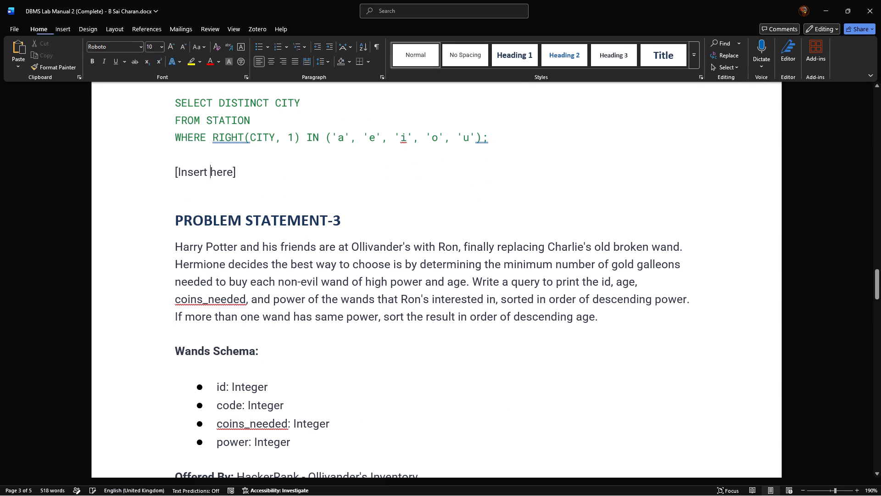
# Browse the pictures in Downloads for another image to insert in the placeholder under PROBLEM STATEMENT-2.
pyautogui.click(58, 30)
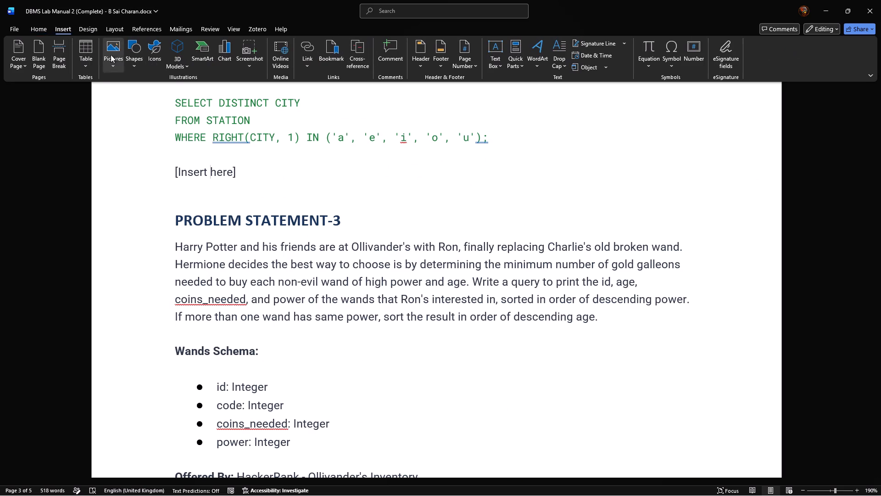
pyautogui.click(116, 53)
pyautogui.click(127, 94)
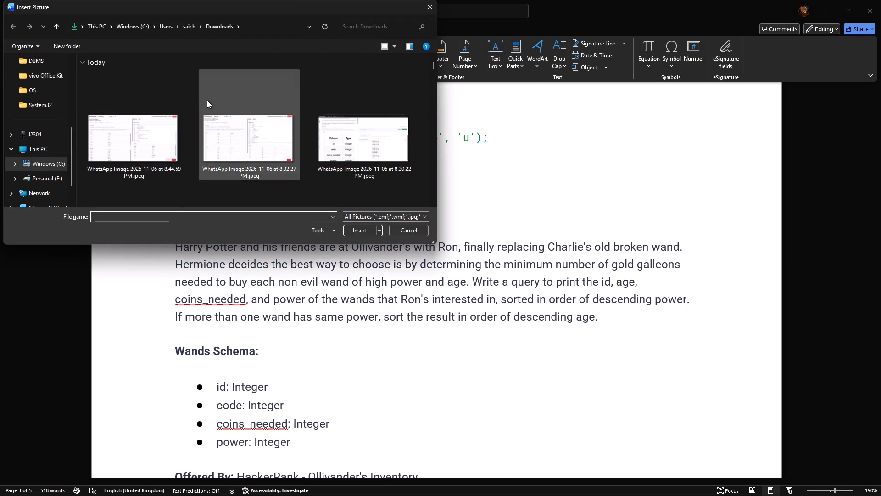
# Insert the HackerRank Weather Observation Station 7 screenshot from Downloads into the placeholder below the PROBLEM STATEMENT-2 query.
pyautogui.scroll(-2, 210, 99)
pyautogui.doubleClick(153, 118)
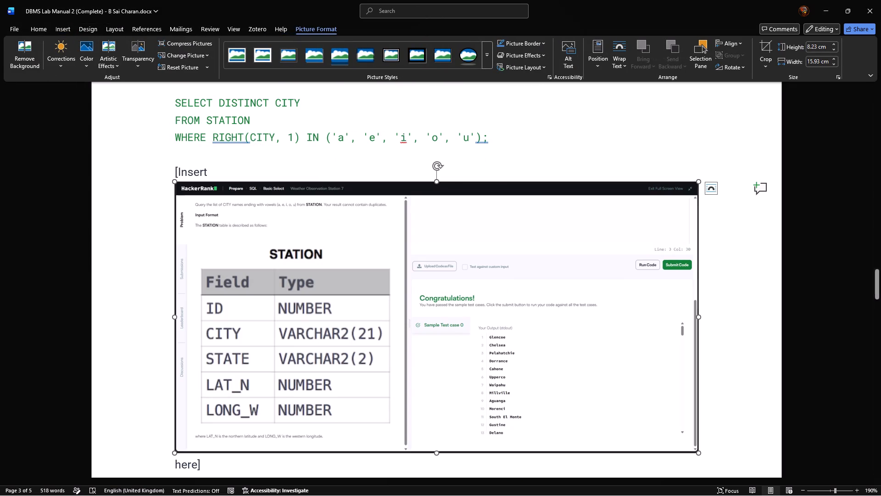
# Delete the leftover placeholder text "[Insert" and "here]" around the Weather Observation Station 7 screenshot.
pyautogui.scroll(4, 530, 192)
pyautogui.scroll(-5, 530, 192)
pyautogui.click(212, 128)
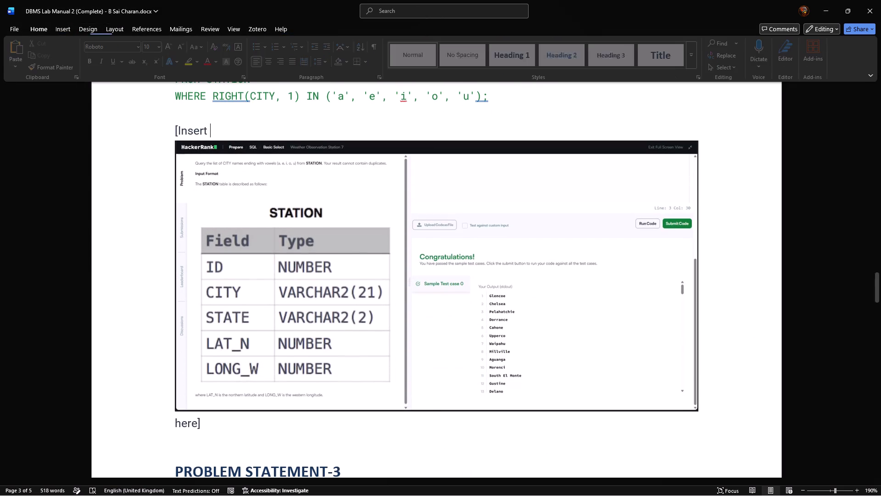
pyautogui.press('BackSpace')
pyautogui.press('BackSpace')
pyautogui.press('BackSpace')
pyautogui.press('BackSpace')
pyautogui.press('BackSpace')
pyautogui.press('BackSpace')
pyautogui.press('BackSpace')
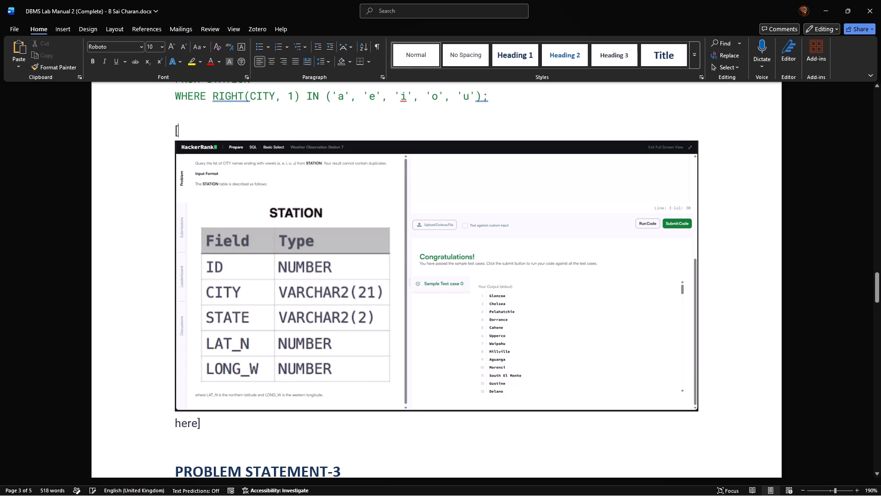
pyautogui.press('BackSpace')
pyautogui.click(206, 408)
pyautogui.press('BackSpace')
pyautogui.press('BackSpace')
pyautogui.press('BackSpace')
pyautogui.press('BackSpace')
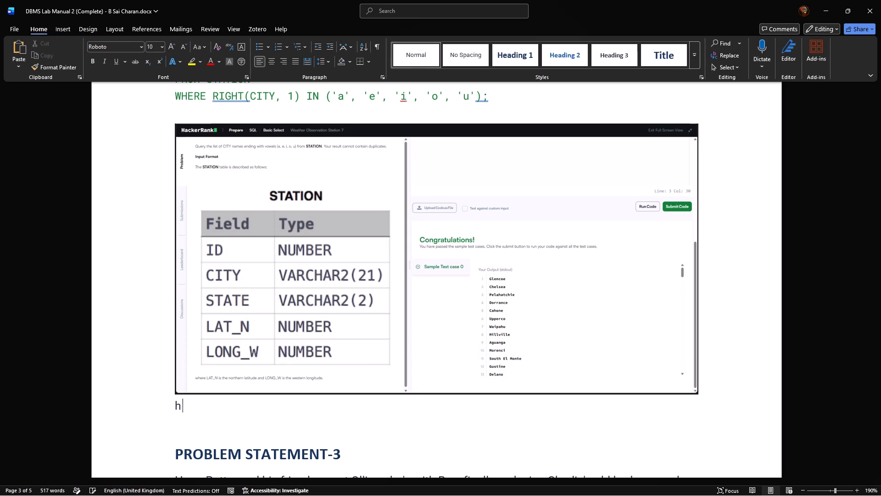
pyautogui.press('BackSpace')
# Add eight blank lines below the Weather Observation Station 7 screenshot so PROBLEM STATEMENT-3 starts on a new page.
pyautogui.press('Return')
pyautogui.press('Return')
pyautogui.press('Return')
pyautogui.press('Return')
pyautogui.press('Return')
pyautogui.scroll(-6, 228, 371)
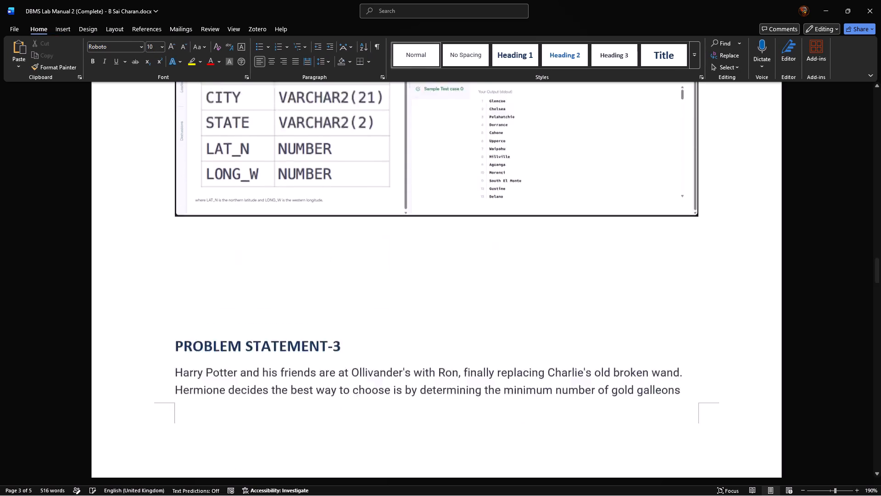
pyautogui.press('Return')
pyautogui.press('Return')
pyautogui.press('Return')
pyautogui.scroll(-7, 248, 329)
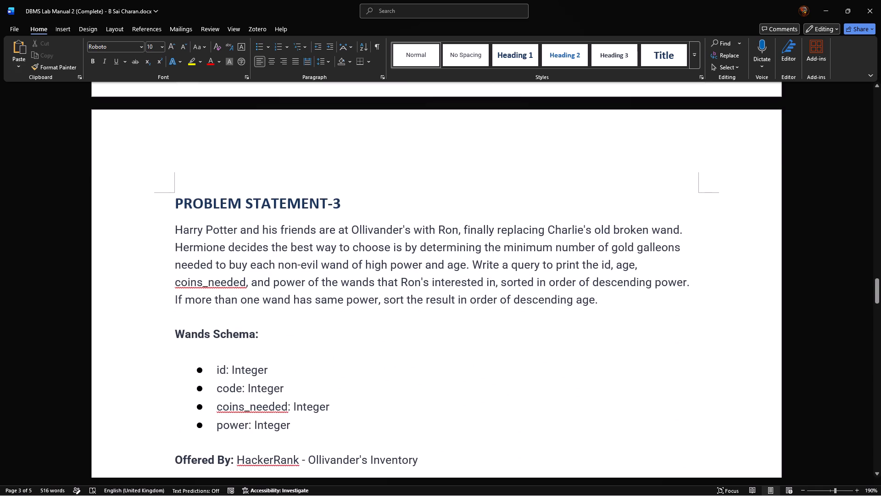
# Remove one surplus blank line between the Weather Observation Station 7 screenshot and PROBLEM STATEMENT-3.
pyautogui.press('BackSpace')
pyautogui.scroll(-6, 264, 291)
pyautogui.scroll(6, 264, 293)
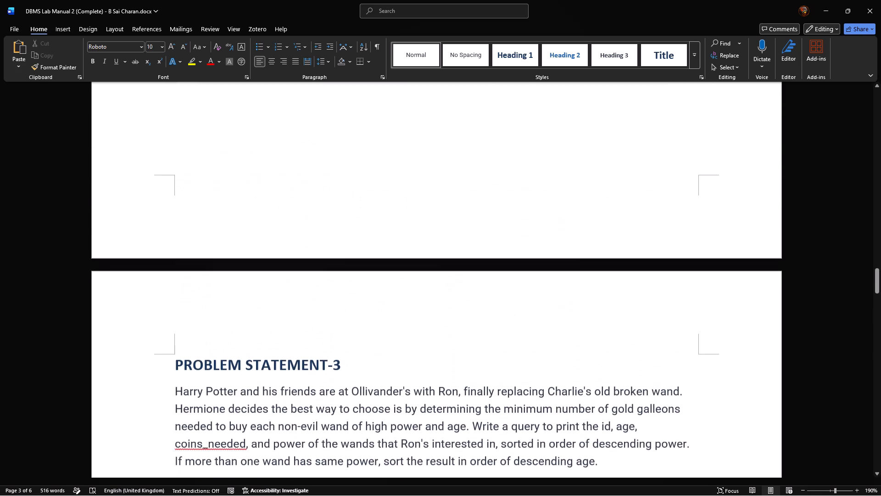
# Replace the file name image_d73569.jpg in the placeholder below the PROBLEM STATEMENT-3 query with the HackerRank Ollivander's Inventory screenshot from Downloads.
pyautogui.scroll(-10, 264, 293)
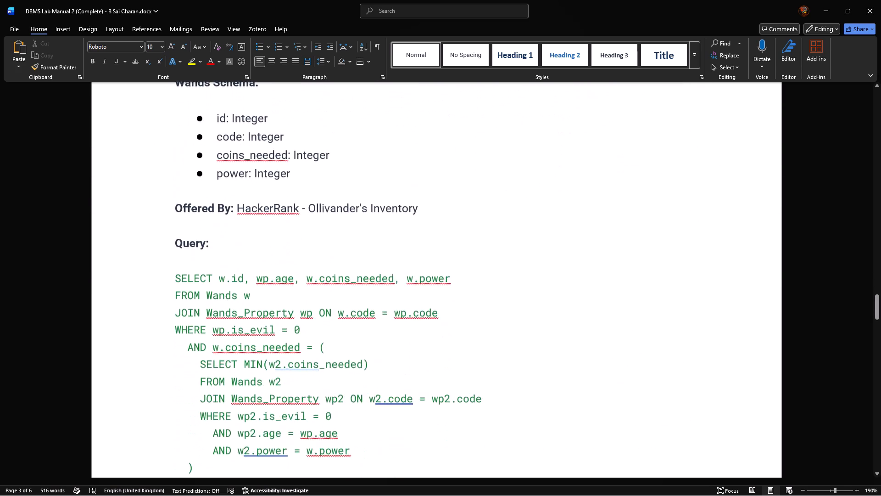
pyautogui.scroll(-6, 264, 293)
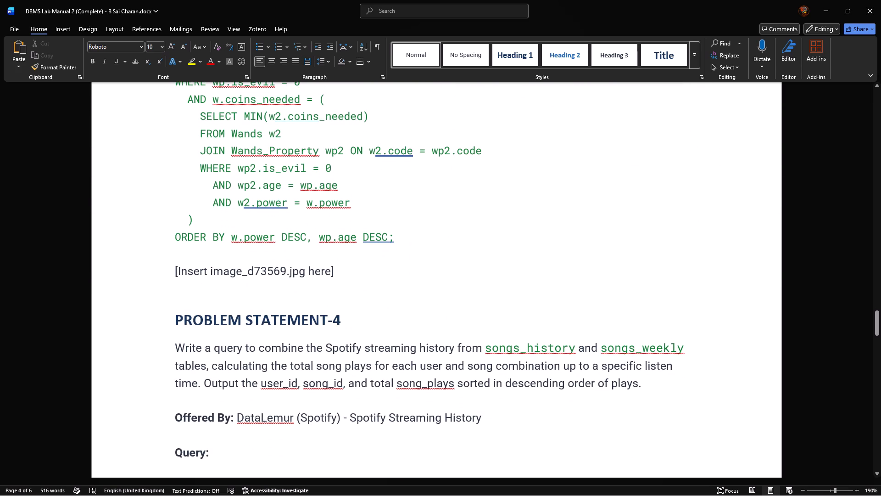
pyautogui.moveTo(335, 271); pyautogui.dragTo(200, 279)
pyautogui.click(222, 274)
pyautogui.moveTo(210, 269); pyautogui.dragTo(303, 271)
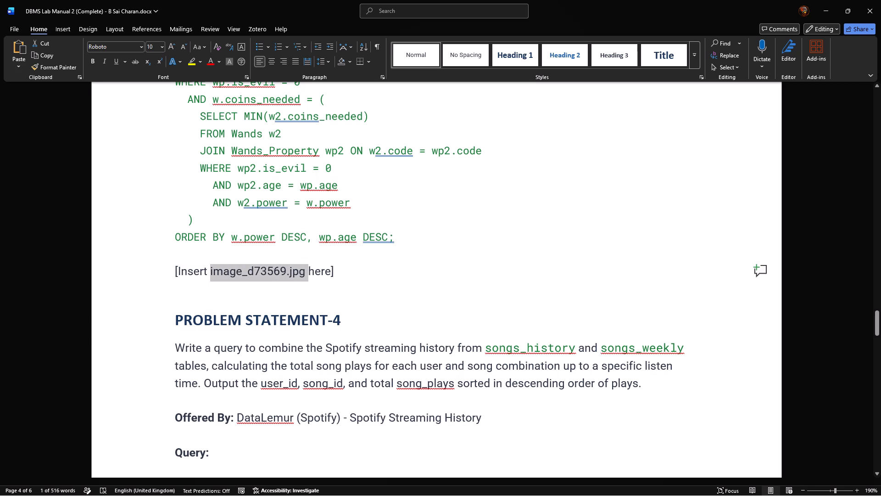
pyautogui.click(64, 27)
pyautogui.click(108, 58)
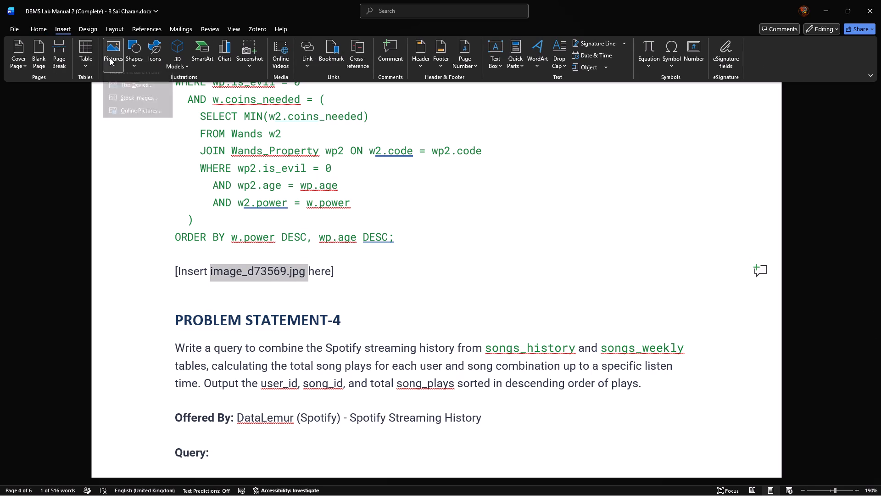
pyautogui.click(137, 90)
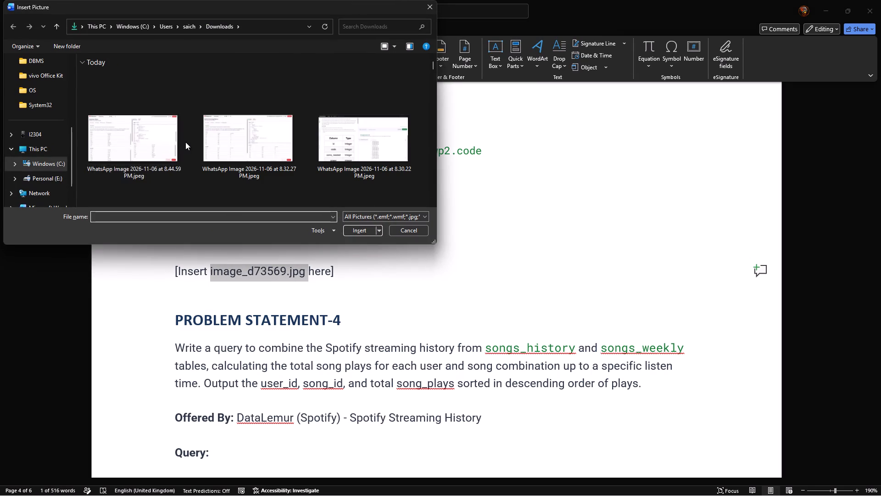
pyautogui.scroll(-1, 185, 142)
pyautogui.doubleClick(340, 88)
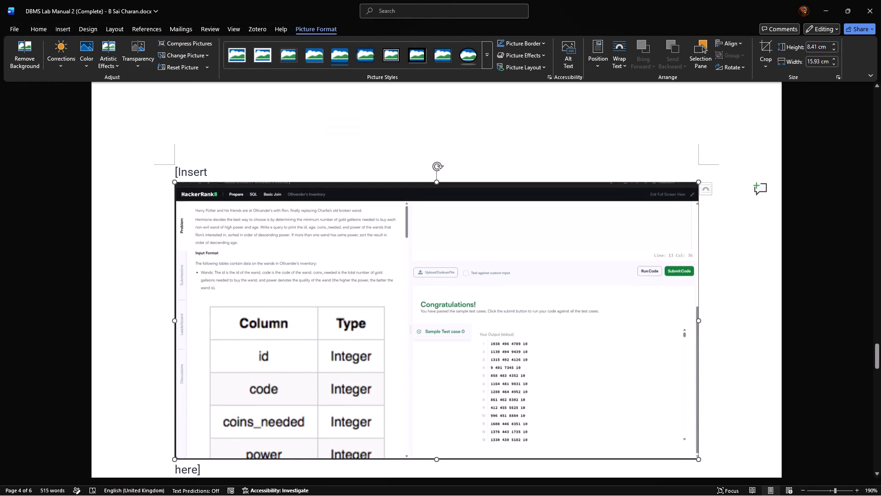
# Delete the leftover placeholder text "[Insert" above the Ollivander's Inventory screenshot.
pyautogui.scroll(12, 222, 291)
pyautogui.scroll(-12, 222, 291)
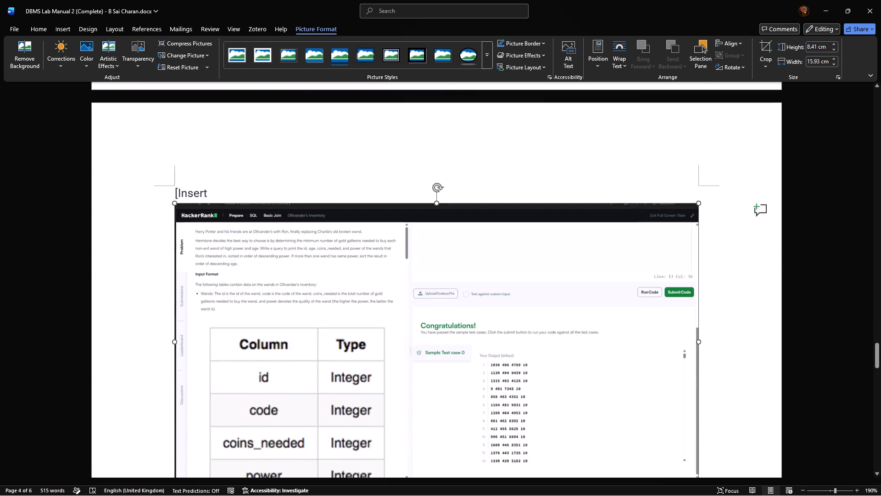
pyautogui.scroll(20, 222, 291)
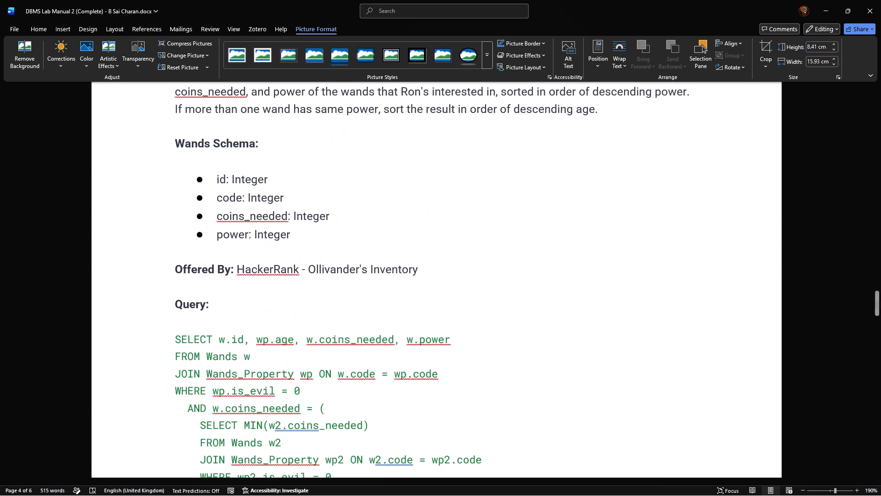
pyautogui.keyDown('ctrl'); pyautogui.scroll(-5, 222, 291); pyautogui.keyUp('ctrl')
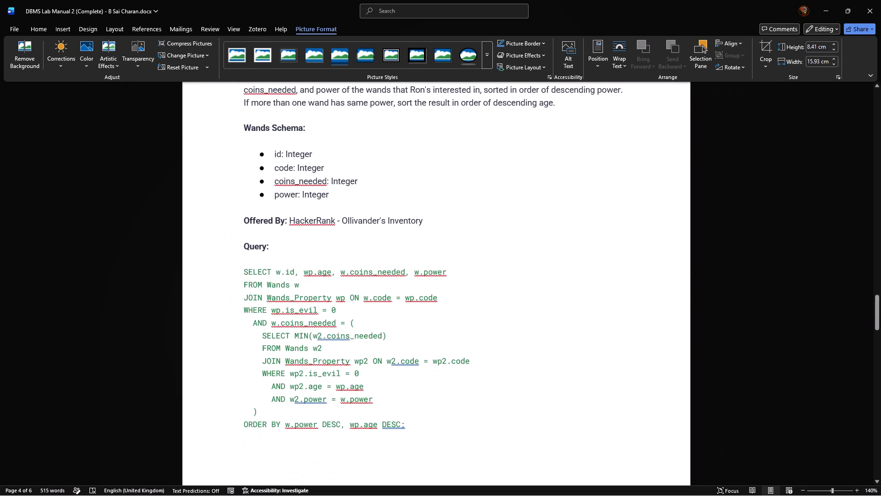
pyautogui.scroll(6, 266, 304)
pyautogui.scroll(-19, 267, 304)
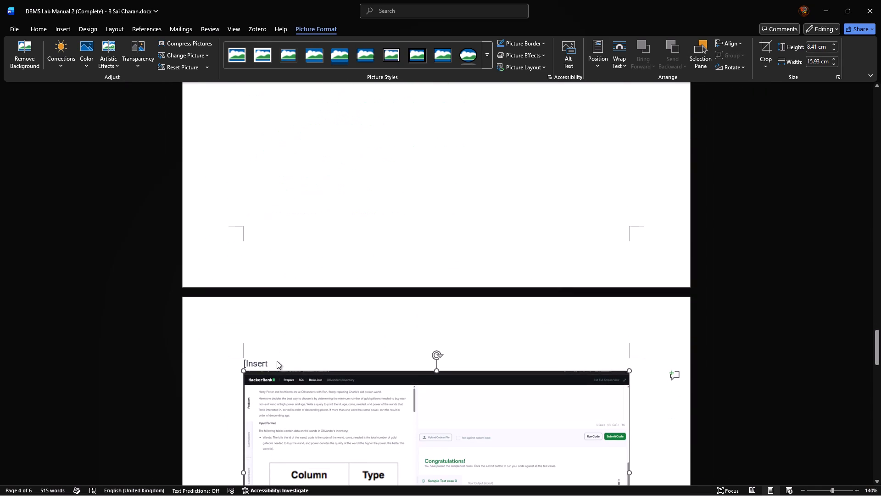
pyautogui.click(273, 358)
pyautogui.press('BackSpace')
pyautogui.press('BackSpace')
pyautogui.press('BackSpace')
pyautogui.press('BackSpace')
pyautogui.press('BackSpace')
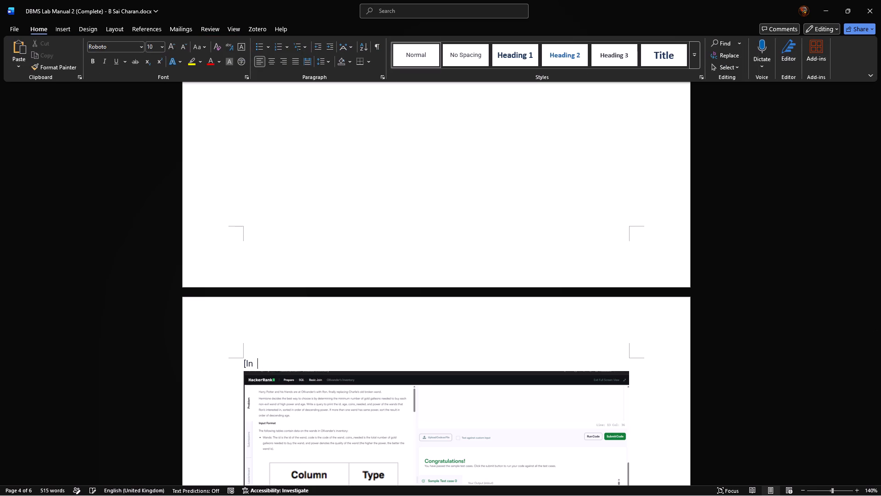
pyautogui.press('BackSpace')
pyautogui.press('BackSpace')
pyautogui.press('BackSpace')
pyautogui.press('BackSpace')
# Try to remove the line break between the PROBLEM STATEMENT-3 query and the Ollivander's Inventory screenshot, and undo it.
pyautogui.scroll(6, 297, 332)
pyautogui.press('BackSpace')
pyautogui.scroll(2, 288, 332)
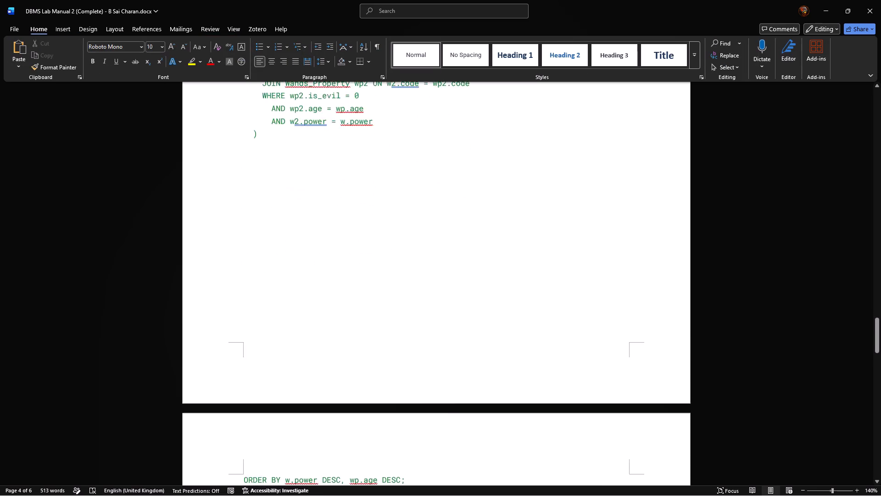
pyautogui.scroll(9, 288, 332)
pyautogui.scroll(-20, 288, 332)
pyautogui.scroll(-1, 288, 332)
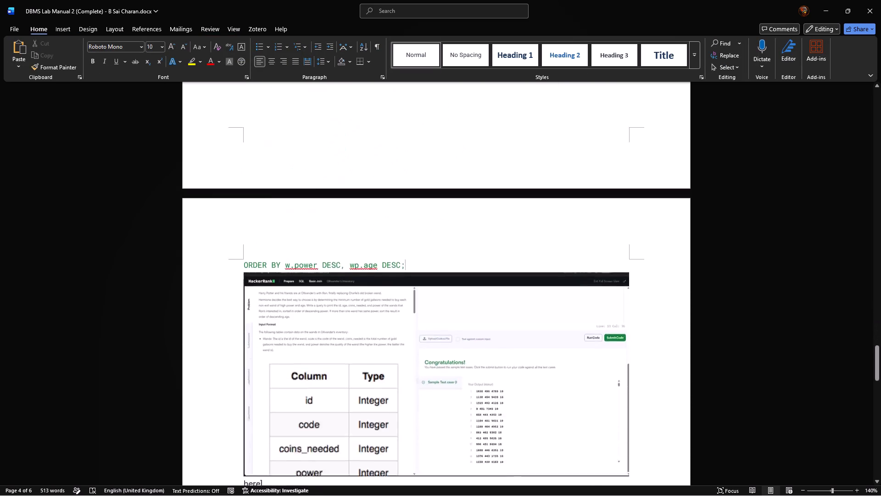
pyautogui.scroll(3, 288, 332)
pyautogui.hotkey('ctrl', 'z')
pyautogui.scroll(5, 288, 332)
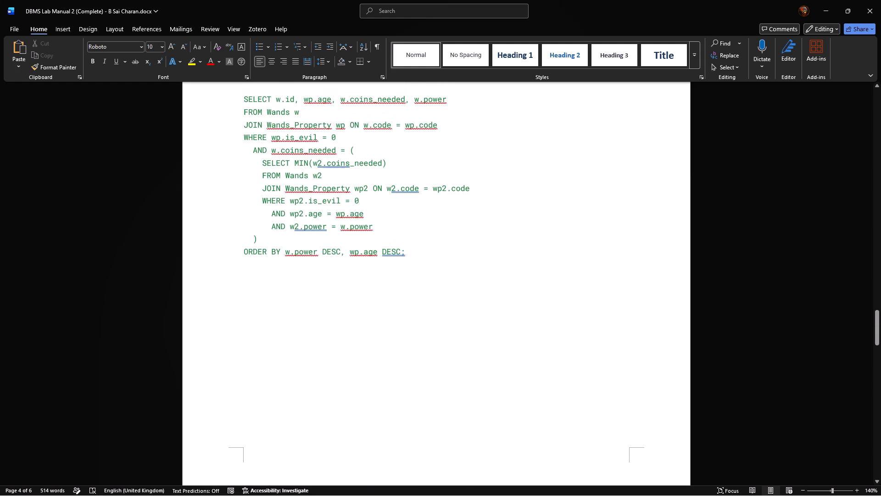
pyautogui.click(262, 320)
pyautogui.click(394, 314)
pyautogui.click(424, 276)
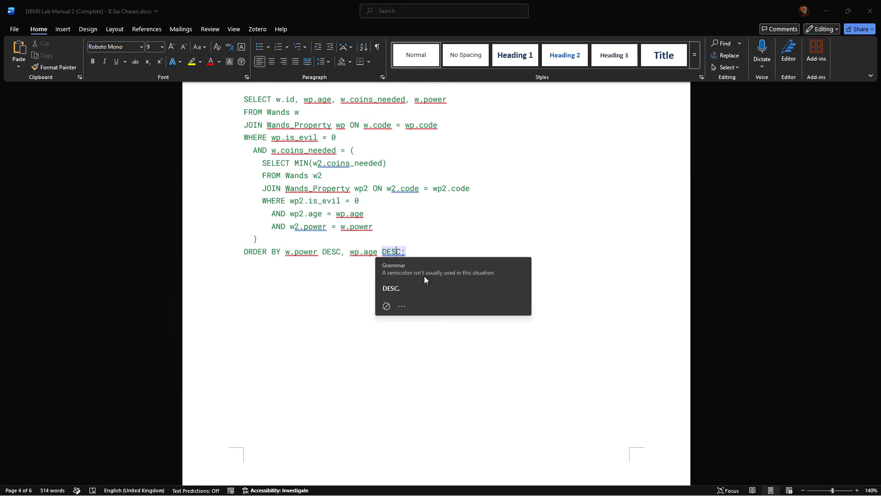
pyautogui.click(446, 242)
# Shrink the Ollivander's Inventory screenshot so it fits below its query on the PROBLEM STATEMENT-3 page.
pyautogui.scroll(-12, 441, 314)
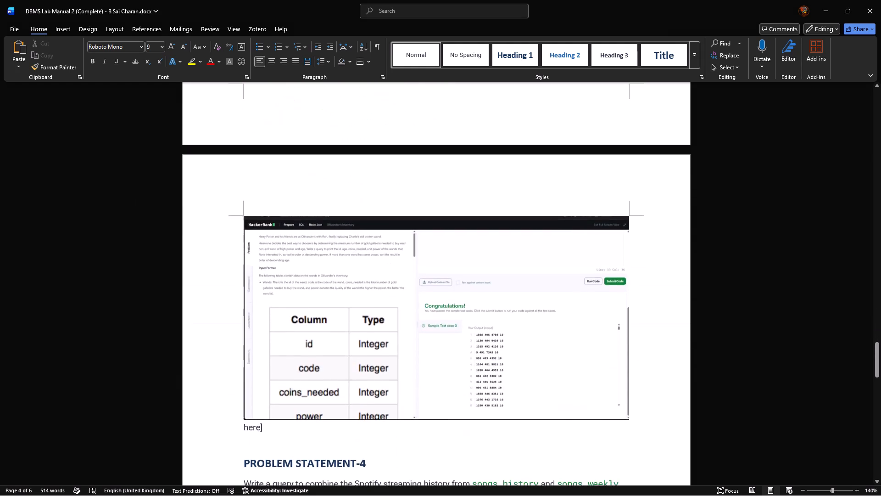
pyautogui.scroll(4, 377, 341)
pyautogui.keyDown('ctrl'); pyautogui.scroll(-5, 376, 341); pyautogui.keyUp('ctrl')
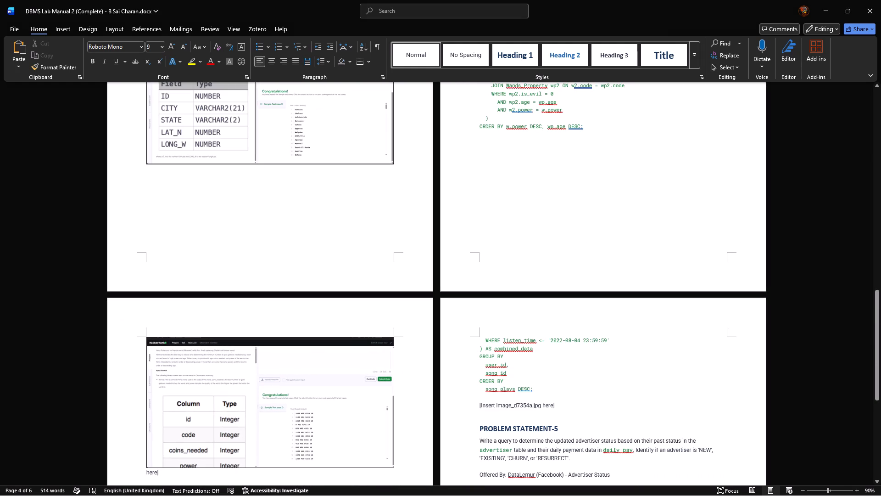
pyautogui.scroll(6, 361, 318)
pyautogui.scroll(-7, 361, 318)
pyautogui.click(318, 344)
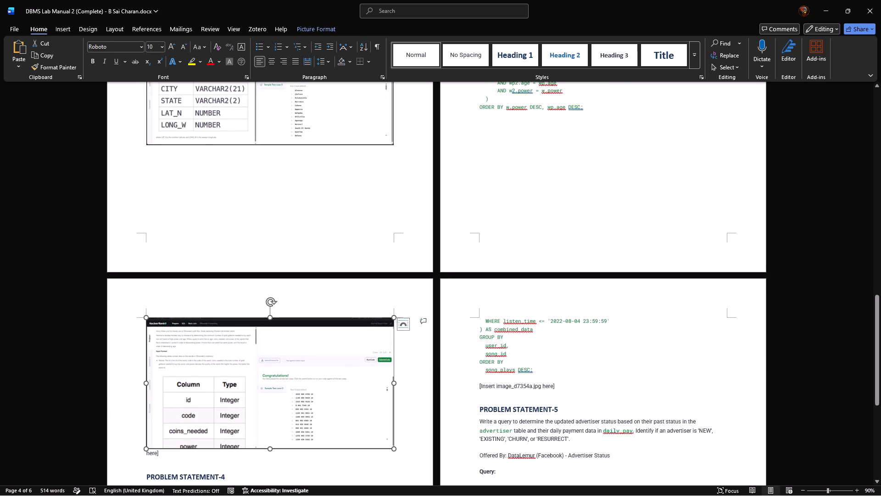
pyautogui.moveTo(393, 450); pyautogui.dragTo(371, 438)
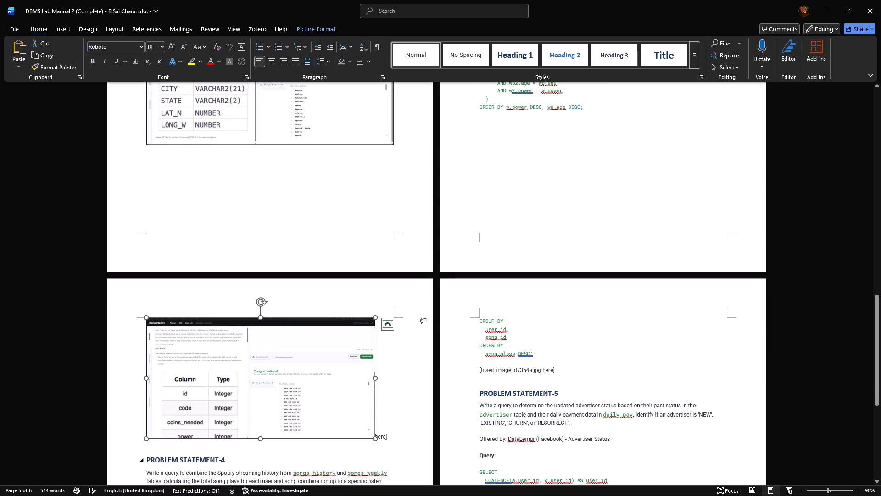
pyautogui.moveTo(374, 441); pyautogui.dragTo(307, 387)
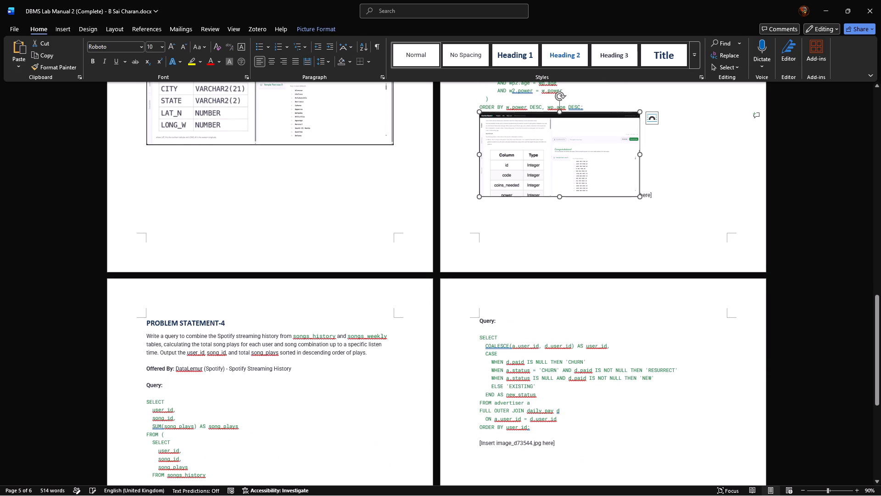
# Delete the leftover placeholder text "here]" beside the Ollivander's Inventory screenshot.
pyautogui.click(670, 204)
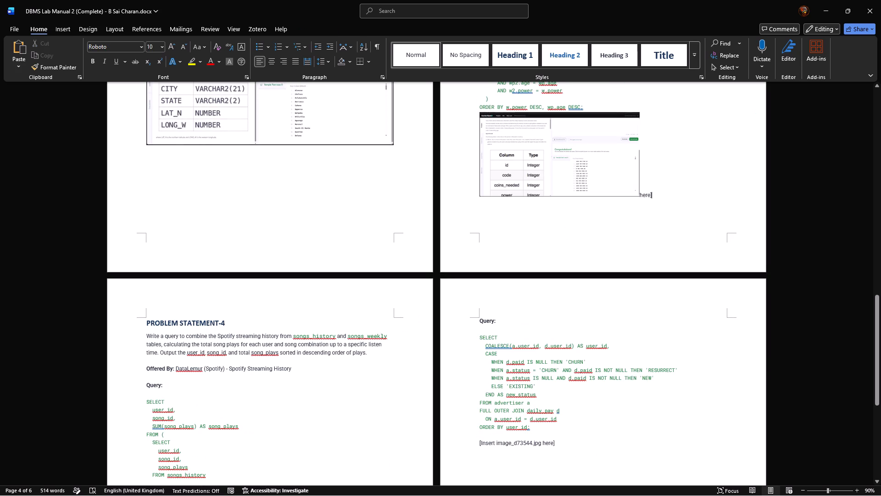
pyautogui.press('BackSpace')
pyautogui.press('BackSpace')
pyautogui.press('BackSpace')
pyautogui.press('BackSpace')
pyautogui.press('BackSpace')
# Enlarge the Ollivander's Inventory screenshot to use the remaining space at the bottom of the PROBLEM STATEMENT-3 page.
pyautogui.click(627, 182)
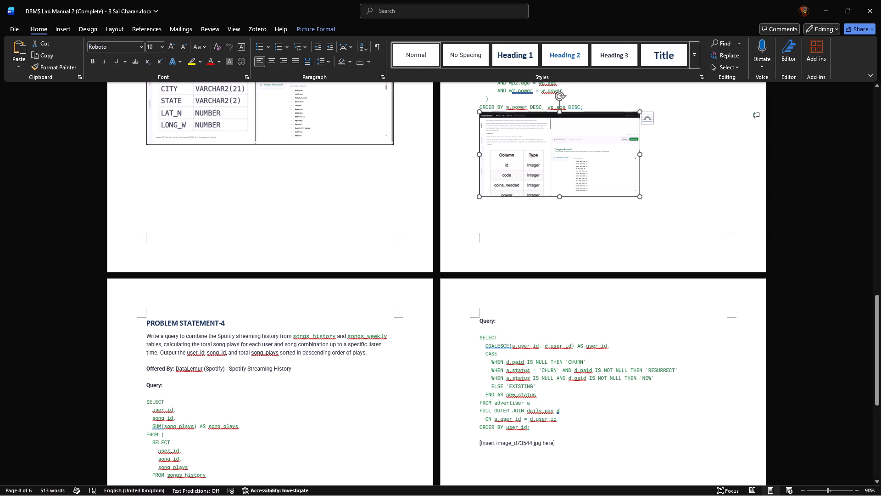
pyautogui.moveTo(639, 197); pyautogui.dragTo(680, 226)
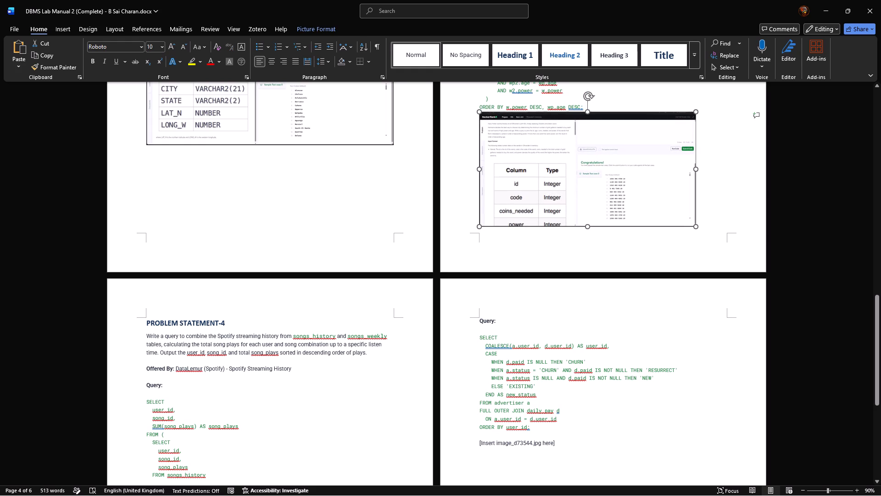
# Add three line breaks between the PROBLEM STATEMENT-2 query and the Weather Observation Station 7 screenshot.
pyautogui.scroll(6, 607, 265)
pyautogui.scroll(9, 381, 227)
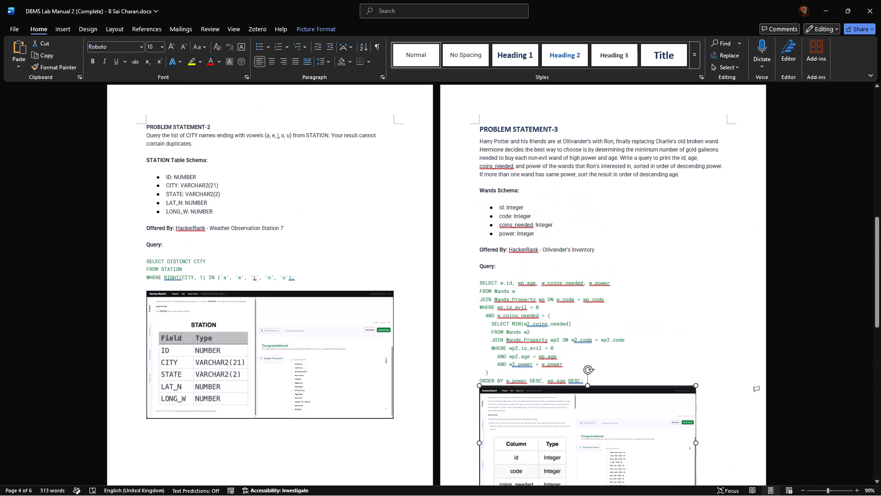
pyautogui.scroll(3, 295, 299)
pyautogui.scroll(-3, 326, 342)
pyautogui.doubleClick(309, 293)
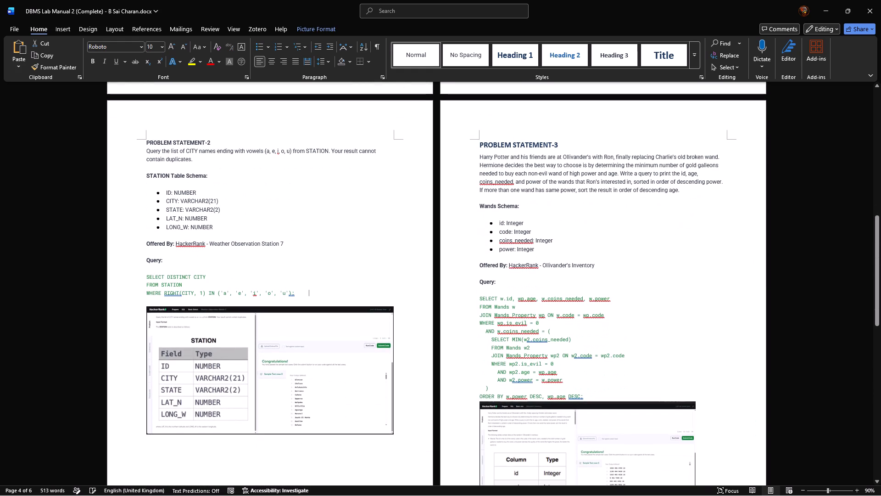
pyautogui.press('Return')
pyautogui.press('Return')
pyautogui.press('Return')
pyautogui.scroll(4, 329, 280)
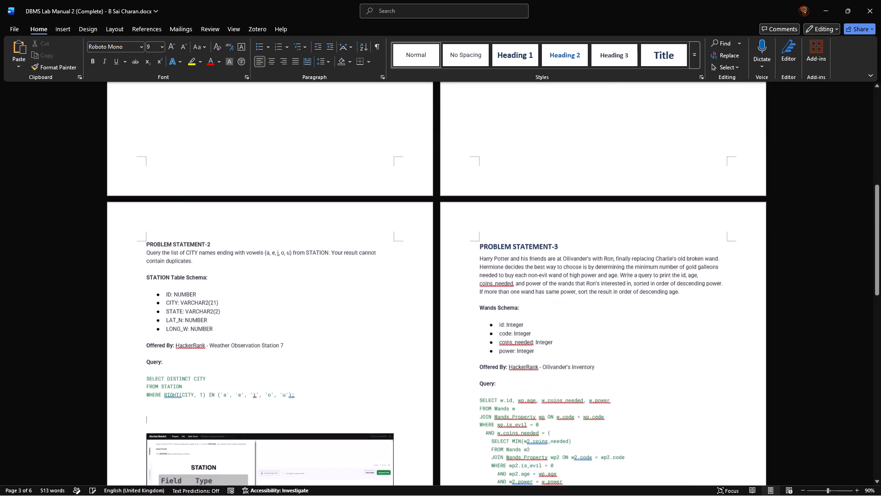
# Add one blank line between the PROBLEM STATEMENT-1 query and the Second Day Confirmation screenshot.
pyautogui.scroll(20, 329, 280)
pyautogui.click(638, 299)
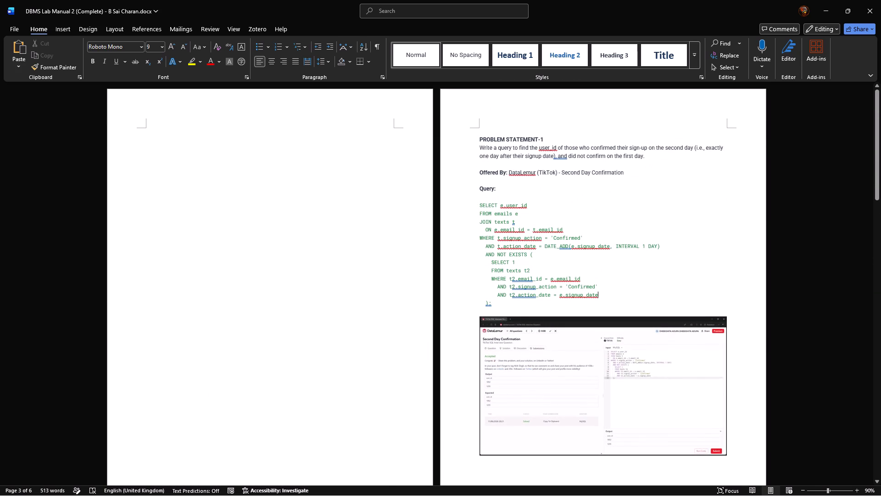
pyautogui.click(634, 310)
pyautogui.press('Return')
pyautogui.press('Return')
pyautogui.scroll(7, 512, 309)
pyautogui.scroll(-20, 512, 309)
pyautogui.scroll(-12, 512, 309)
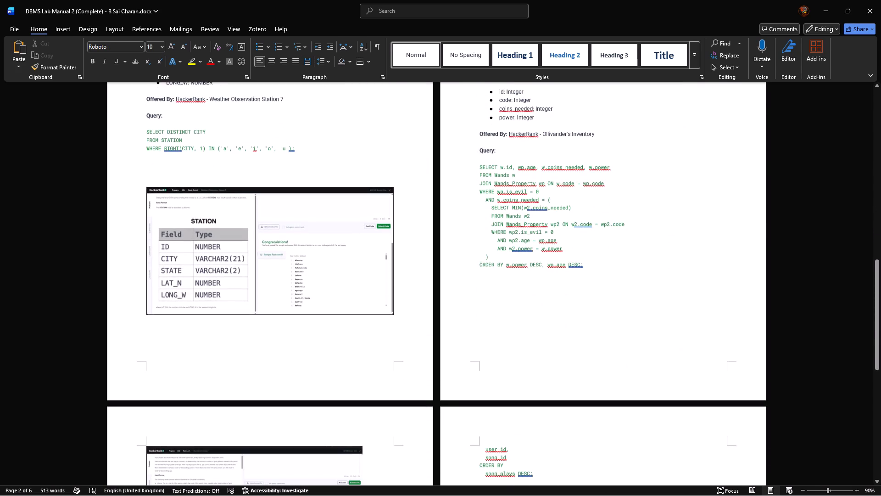
pyautogui.scroll(10, 510, 309)
pyautogui.press('BackSpace')
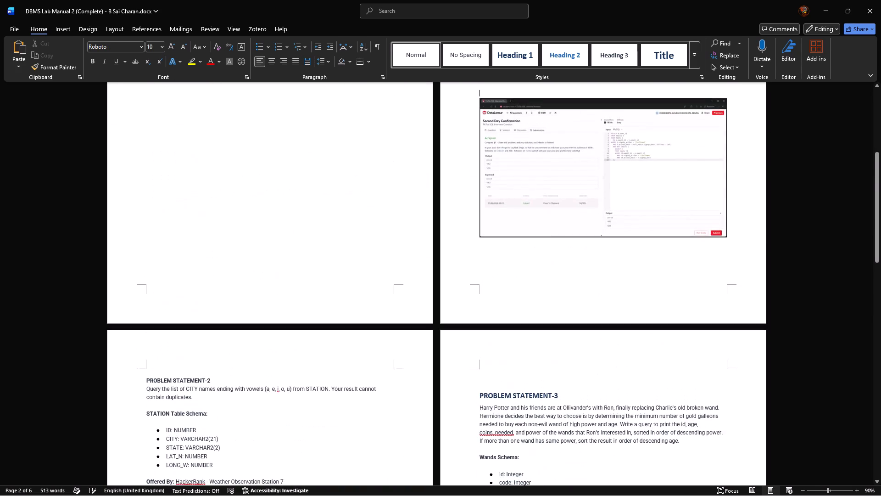
# Remove the blank line above the PROBLEM STATEMENT-3 heading so it starts at the top of its page.
pyautogui.scroll(-6, 510, 309)
pyautogui.click(482, 272)
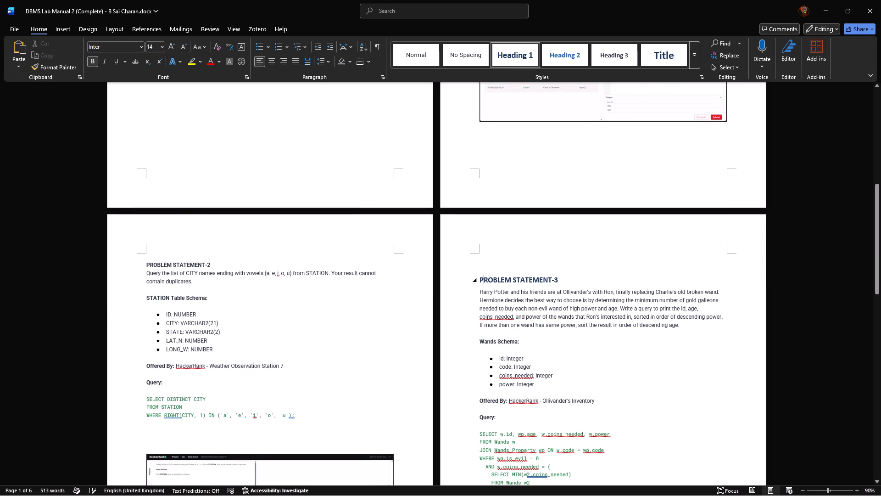
pyautogui.click(485, 264)
pyautogui.press('Left')
pyautogui.press('BackSpace')
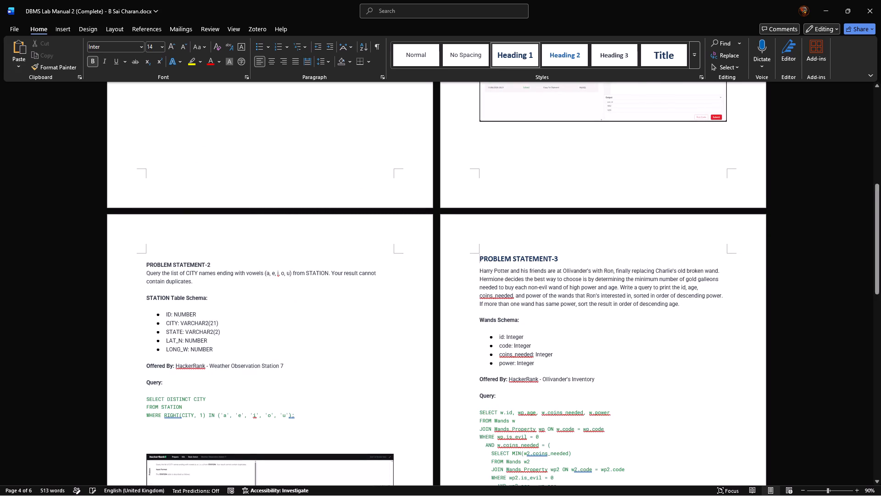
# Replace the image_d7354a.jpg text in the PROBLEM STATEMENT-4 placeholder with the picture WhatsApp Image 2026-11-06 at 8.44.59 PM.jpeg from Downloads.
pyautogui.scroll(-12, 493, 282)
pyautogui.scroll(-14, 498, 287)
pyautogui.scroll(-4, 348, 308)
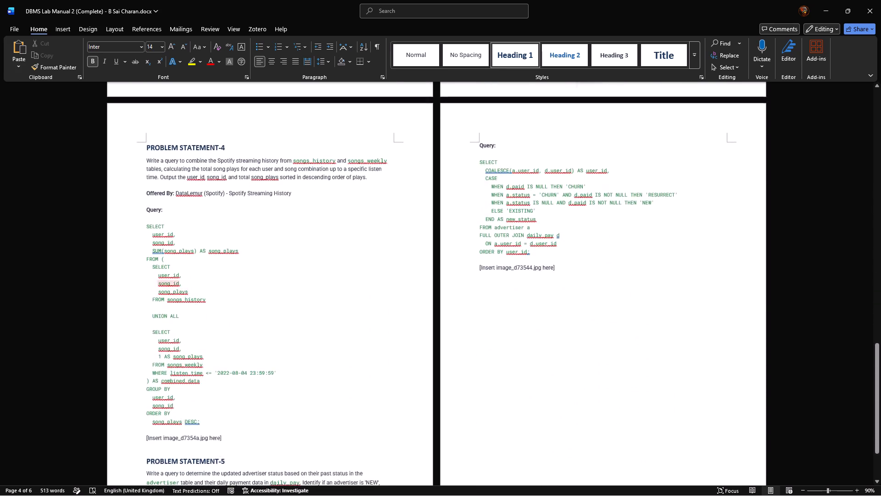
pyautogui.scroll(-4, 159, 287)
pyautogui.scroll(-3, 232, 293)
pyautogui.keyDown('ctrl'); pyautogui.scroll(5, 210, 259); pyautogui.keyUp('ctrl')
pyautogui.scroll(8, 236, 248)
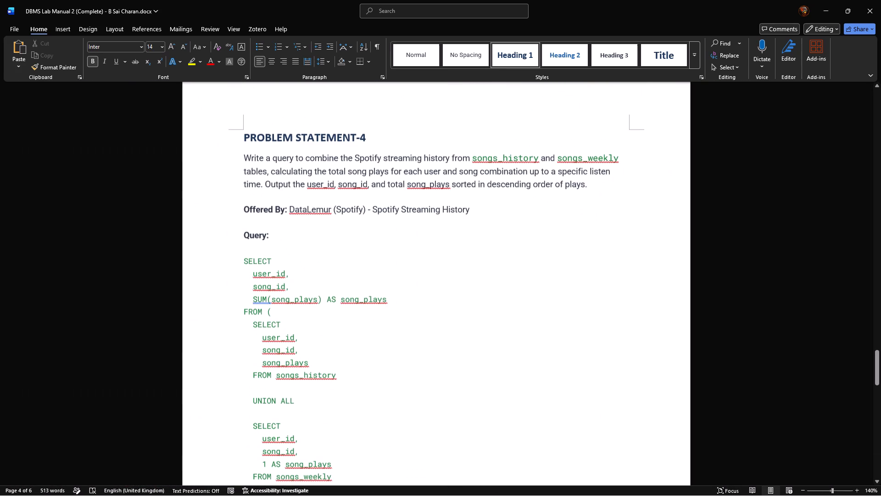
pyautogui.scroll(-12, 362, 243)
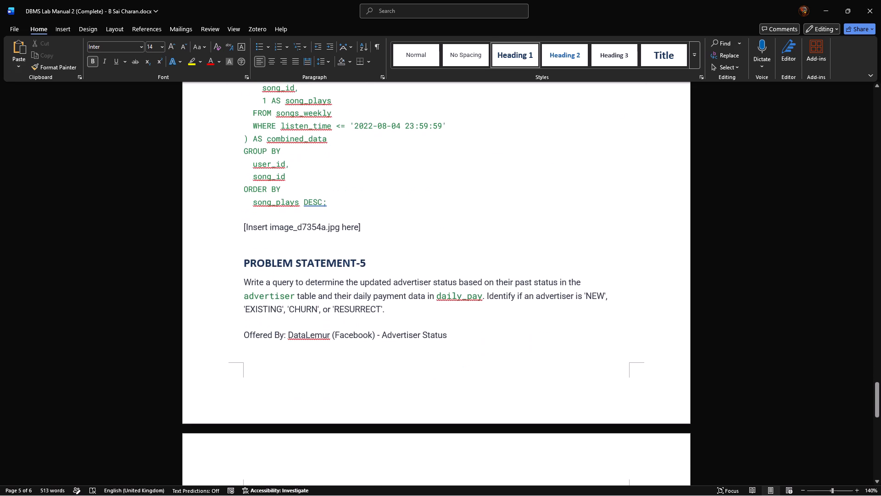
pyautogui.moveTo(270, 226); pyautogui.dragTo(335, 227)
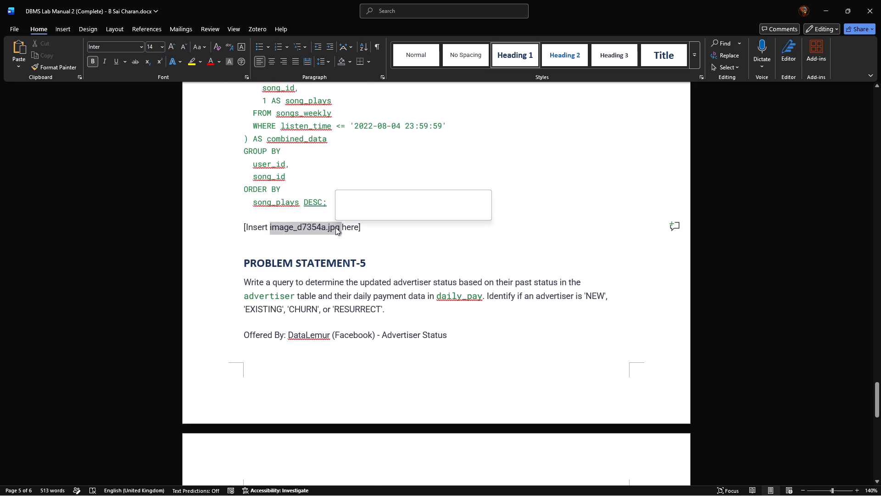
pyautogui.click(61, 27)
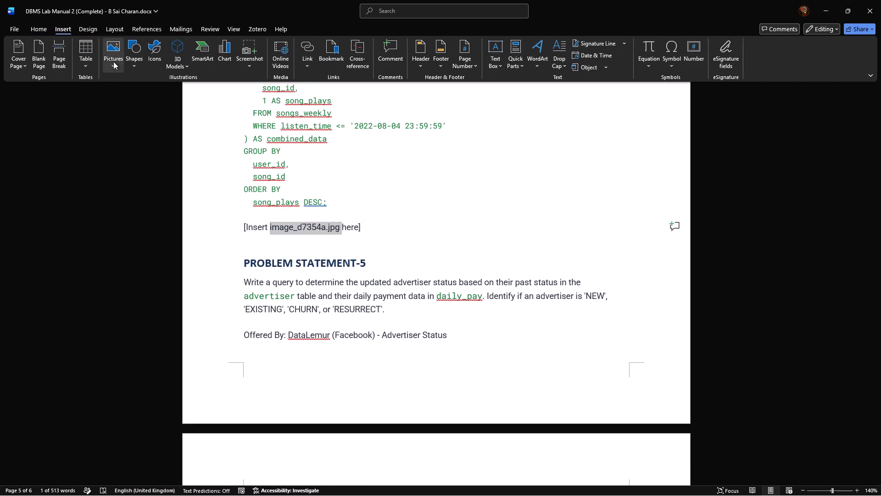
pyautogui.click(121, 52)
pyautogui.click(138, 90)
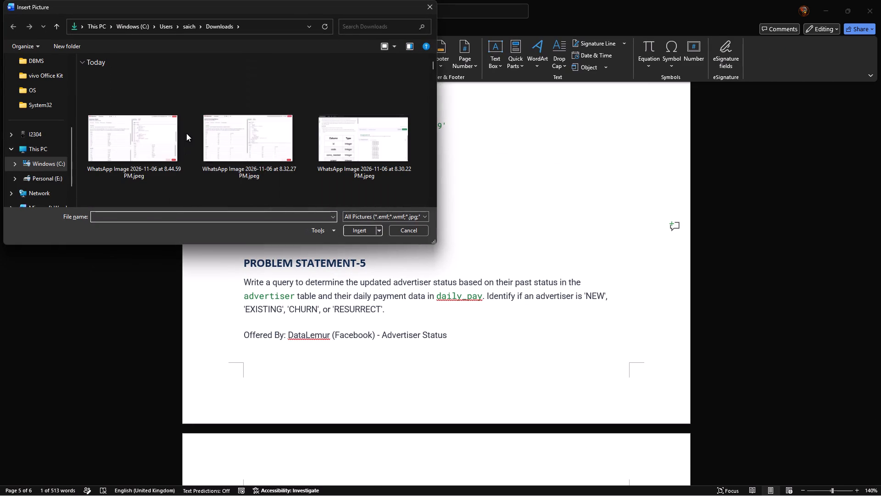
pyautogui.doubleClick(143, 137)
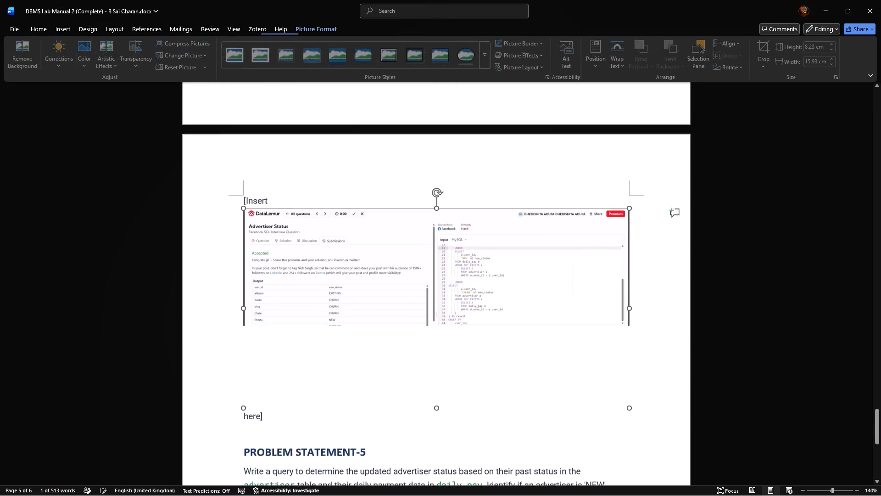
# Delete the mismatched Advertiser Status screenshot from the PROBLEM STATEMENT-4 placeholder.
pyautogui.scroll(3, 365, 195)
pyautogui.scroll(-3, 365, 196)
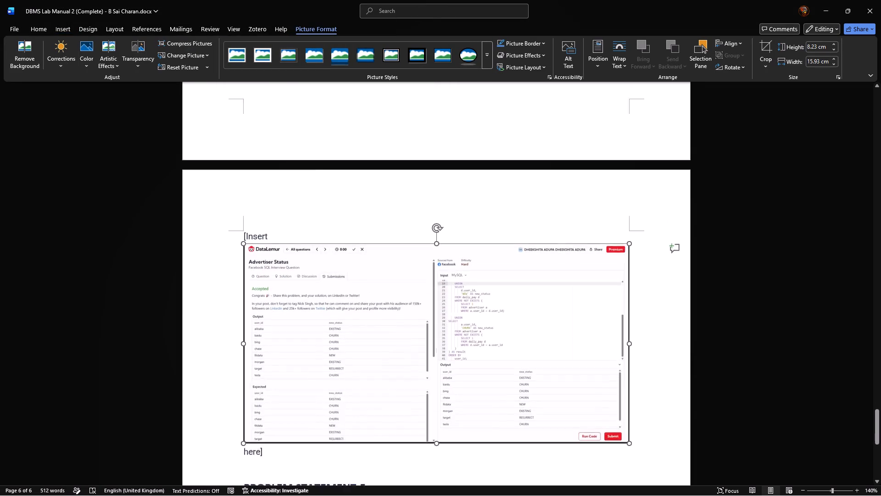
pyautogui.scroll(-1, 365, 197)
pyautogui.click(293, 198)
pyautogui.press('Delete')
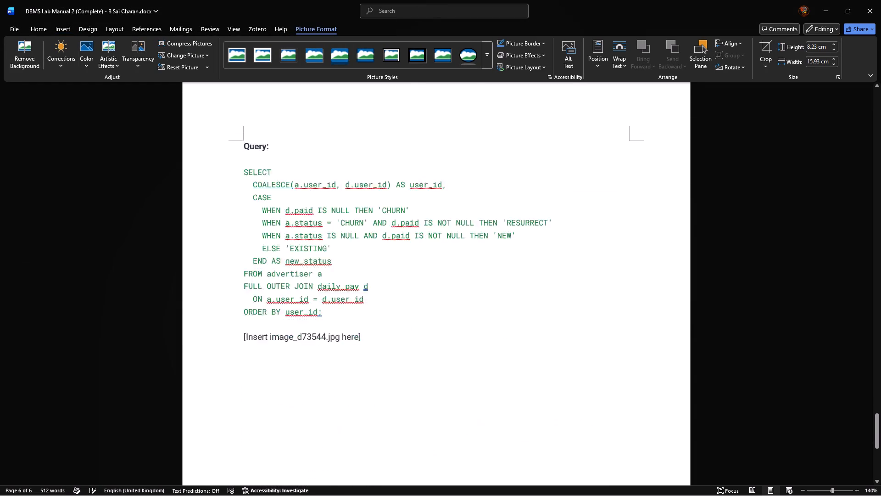
# Insert the Spotify Streaming History screenshot, WhatsApp Image 2026-11-06 at 8.32.27 PM.jpeg, inside the PROBLEM STATEMENT-4 placeholder.
pyautogui.scroll(3, 299, 228)
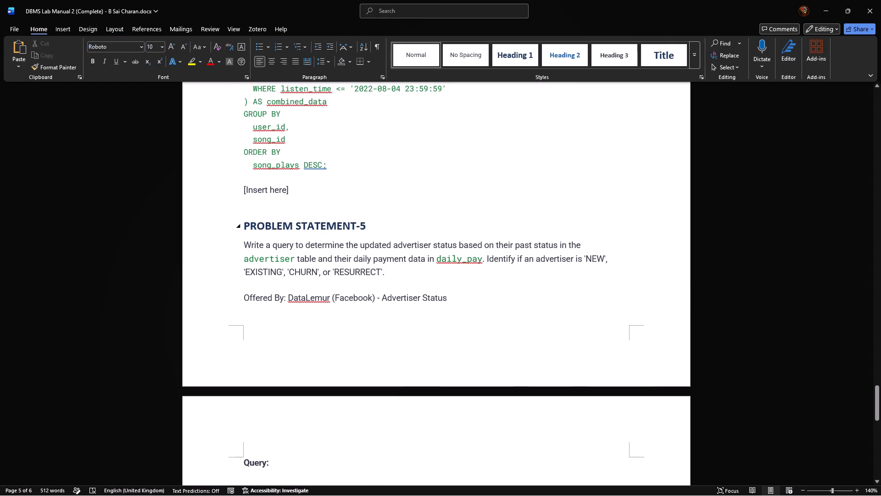
pyautogui.click(51, 28)
pyautogui.click(114, 48)
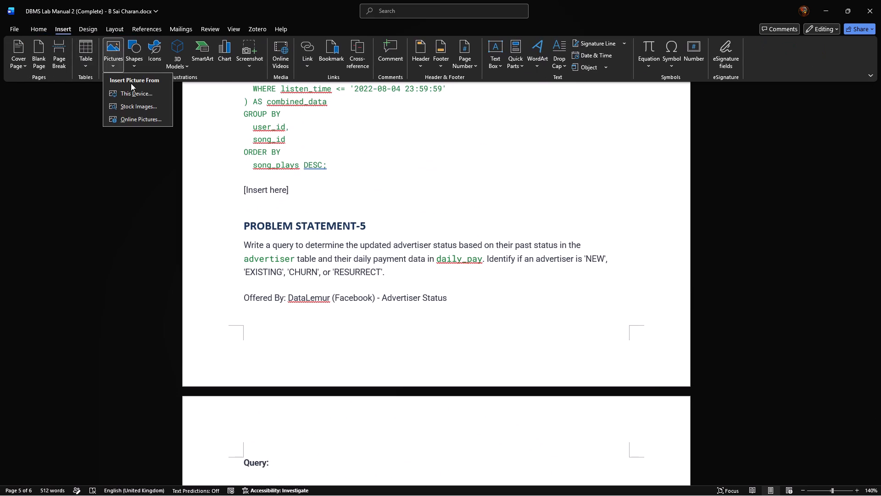
pyautogui.click(135, 93)
pyautogui.doubleClick(236, 132)
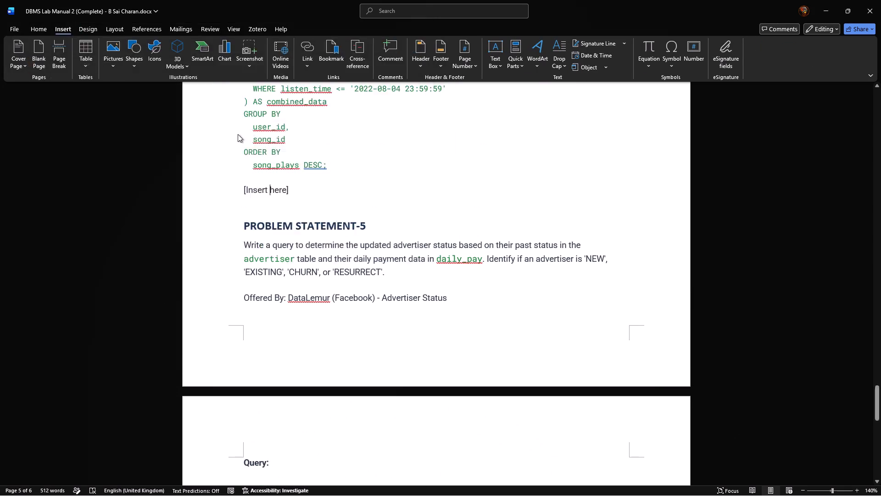
# Delete the leftover "[Insert" and "here]" placeholder text around the Spotify Streaming History screenshot, along with the blank line above it.
pyautogui.scroll(6, 304, 234)
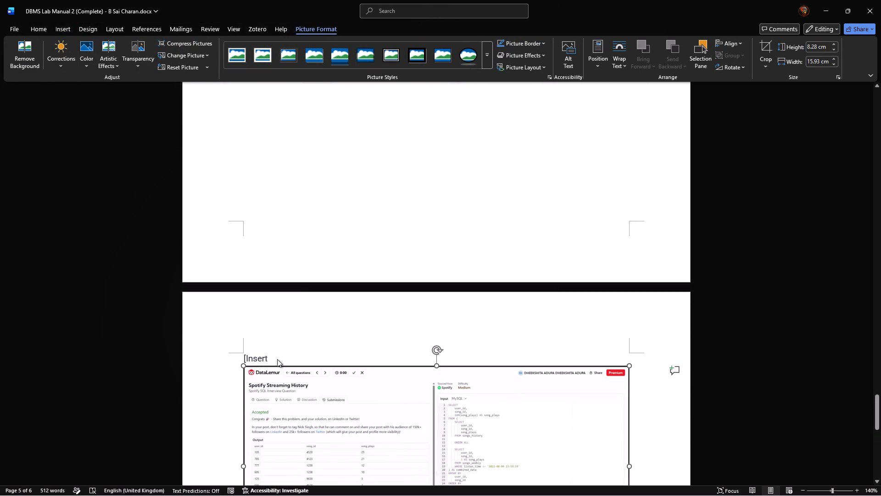
pyautogui.click(277, 359)
pyautogui.press('BackSpace')
pyautogui.press('BackSpace')
pyautogui.press('BackSpace')
pyautogui.press('BackSpace')
pyautogui.press('BackSpace')
pyautogui.press('BackSpace')
pyautogui.press('BackSpace')
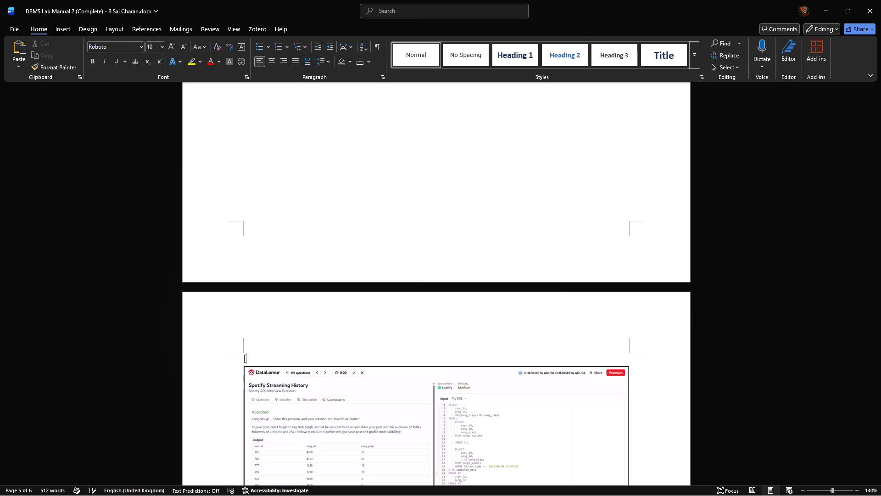
pyautogui.press('BackSpace')
pyautogui.scroll(6, 297, 327)
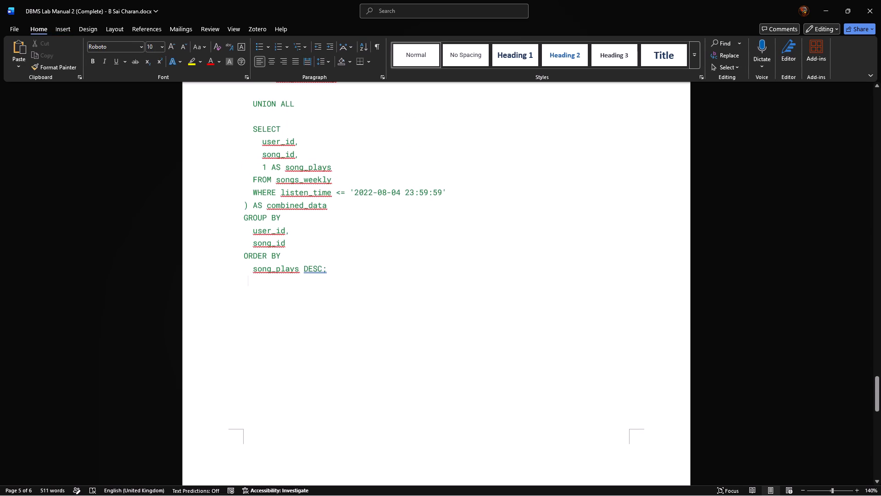
pyautogui.press('BackSpace')
pyautogui.scroll(-18, 297, 327)
pyautogui.click(263, 227)
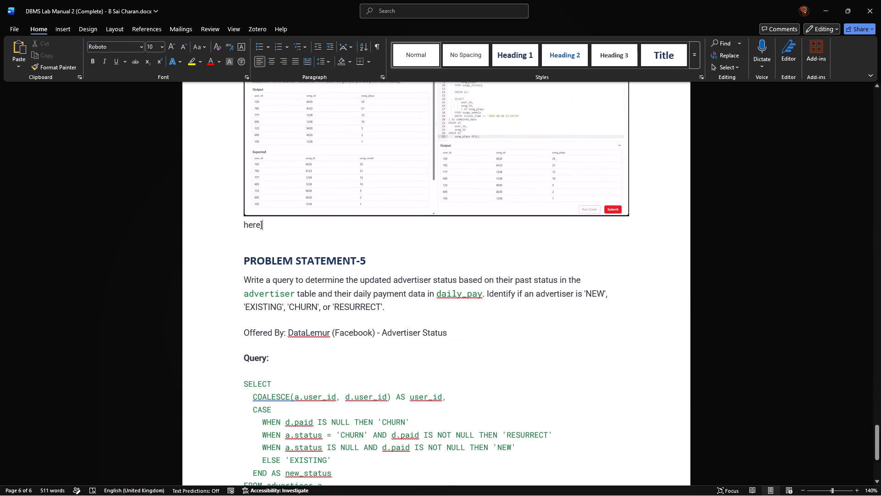
pyautogui.press('BackSpace')
pyautogui.press('BackSpace')
pyautogui.press('BackSpace')
pyautogui.press('BackSpace')
pyautogui.press('BackSpace')
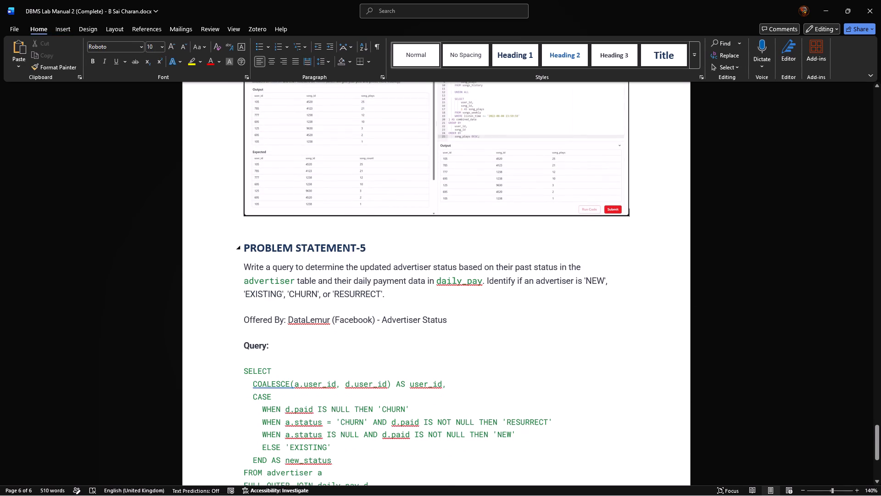
# Remove the blank lines below the PROBLEM STATEMENT-4 Query label and above and below UNION ALL.
pyautogui.scroll(-7, 341, 255)
pyautogui.keyDown('ctrl'); pyautogui.scroll(-1, 341, 255); pyautogui.keyUp('ctrl')
pyautogui.scroll(7, 341, 255)
pyautogui.scroll(4, 391, 269)
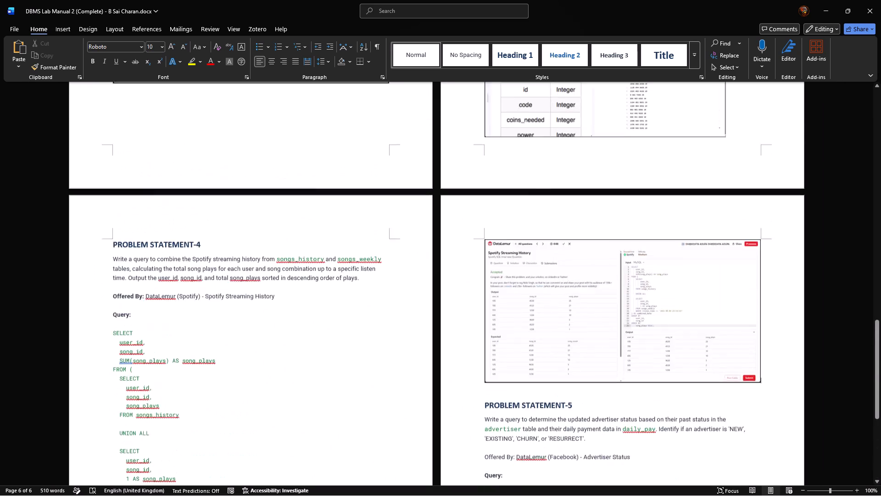
pyautogui.scroll(-4, 391, 269)
pyautogui.scroll(-4, 346, 268)
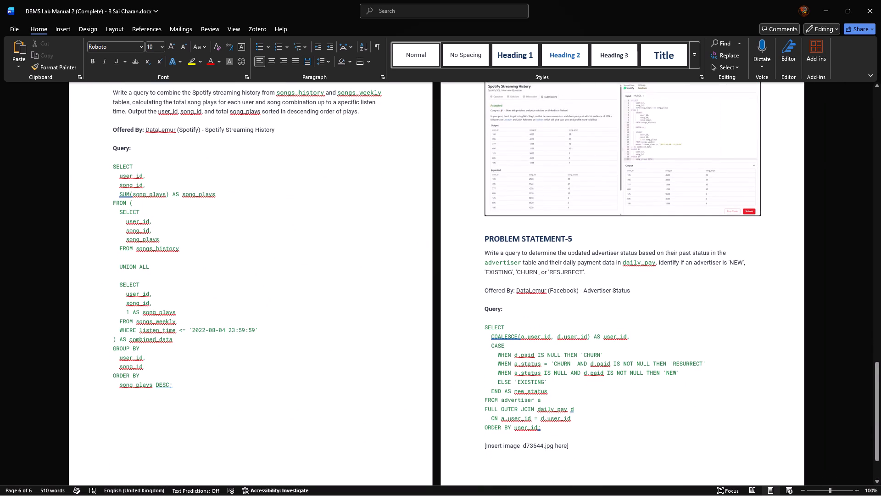
pyautogui.click(114, 157)
pyautogui.press('BackSpace')
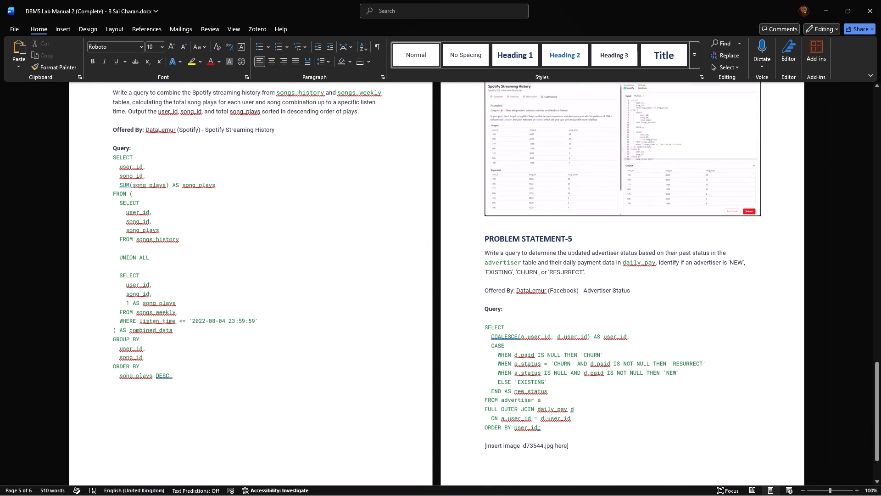
pyautogui.click(121, 249)
pyautogui.press('BackSpace')
pyautogui.click(128, 257)
pyautogui.press('BackSpace')
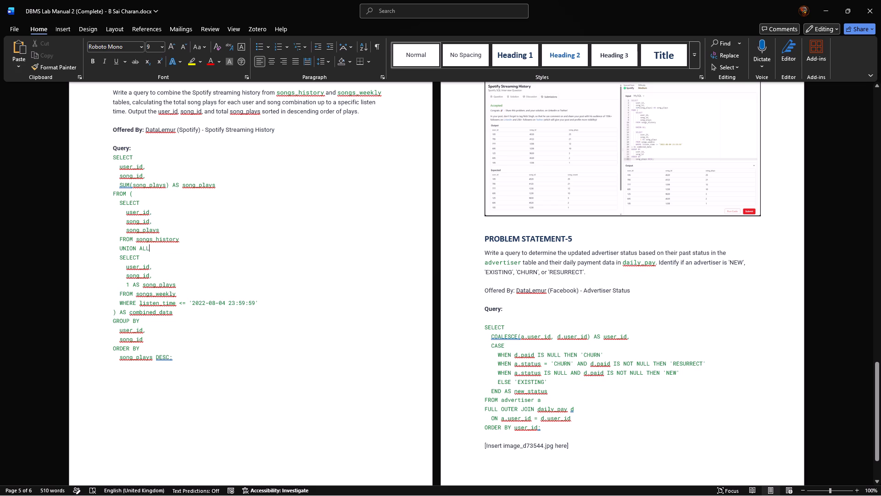
# Resize the Spotify Streaming History screenshot to fit below its query on the PROBLEM STATEMENT-4 page, spanning slightly more than the text width.
pyautogui.click(514, 156)
pyautogui.moveTo(759, 214); pyautogui.dragTo(699, 137)
pyautogui.scroll(-5, 263, 231)
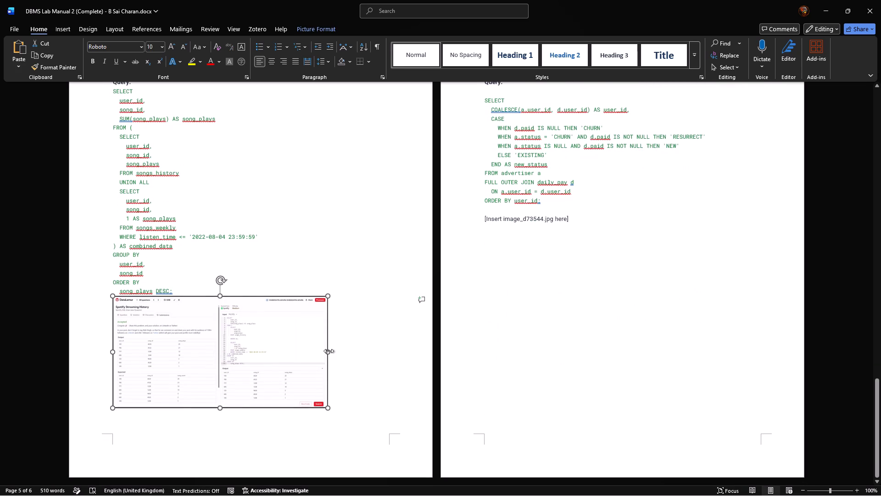
pyautogui.moveTo(328, 350); pyautogui.dragTo(375, 350)
pyautogui.moveTo(370, 409); pyautogui.dragTo(373, 419)
pyautogui.press('BackSpace')
pyautogui.hotkey('ctrl', 'z')
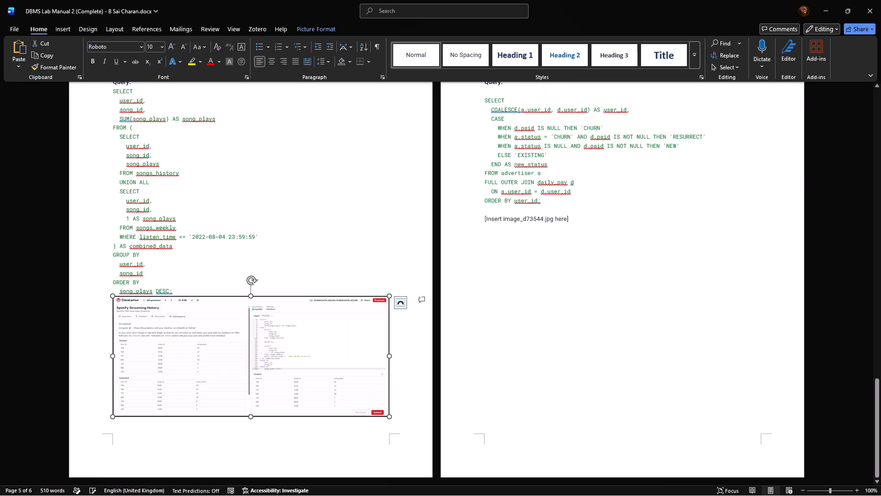
pyautogui.click(330, 363)
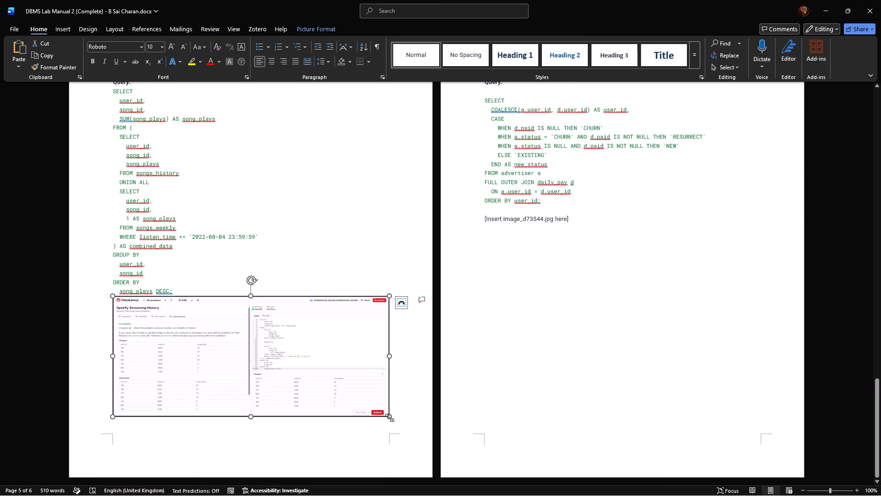
pyautogui.click(389, 417)
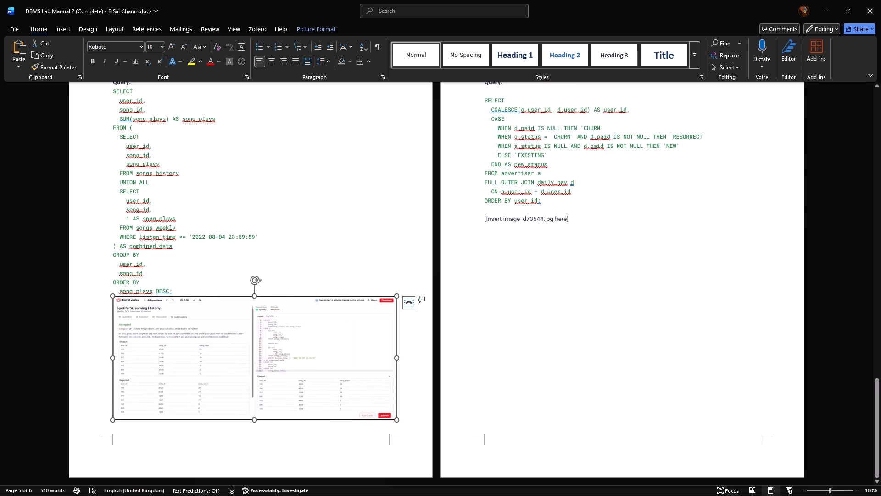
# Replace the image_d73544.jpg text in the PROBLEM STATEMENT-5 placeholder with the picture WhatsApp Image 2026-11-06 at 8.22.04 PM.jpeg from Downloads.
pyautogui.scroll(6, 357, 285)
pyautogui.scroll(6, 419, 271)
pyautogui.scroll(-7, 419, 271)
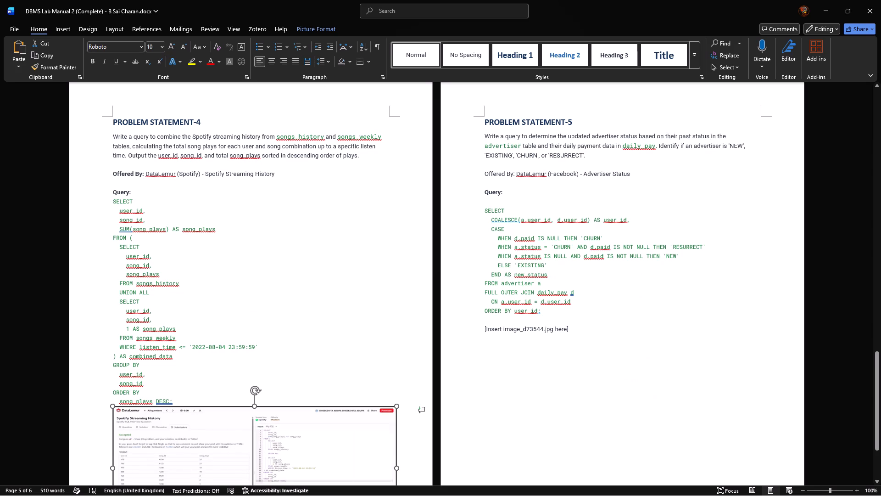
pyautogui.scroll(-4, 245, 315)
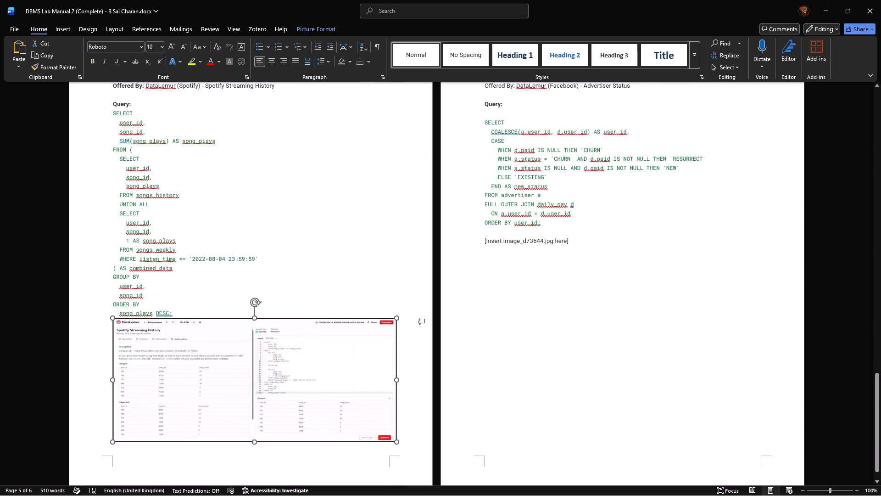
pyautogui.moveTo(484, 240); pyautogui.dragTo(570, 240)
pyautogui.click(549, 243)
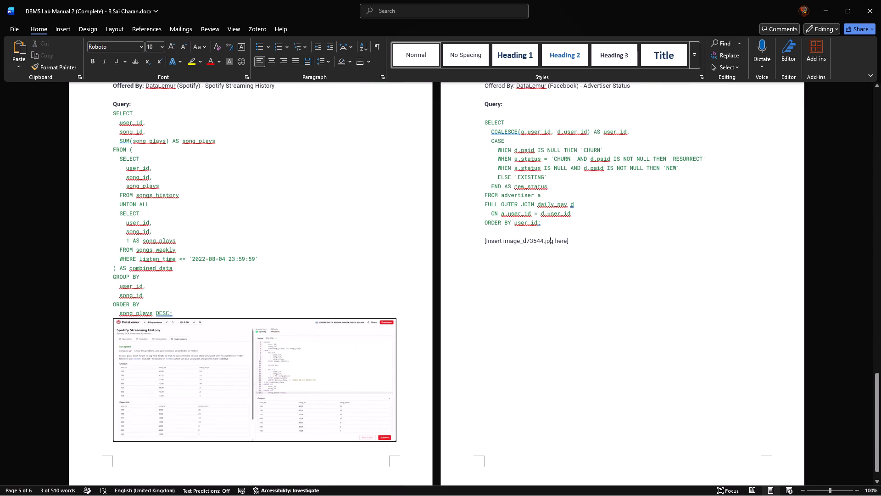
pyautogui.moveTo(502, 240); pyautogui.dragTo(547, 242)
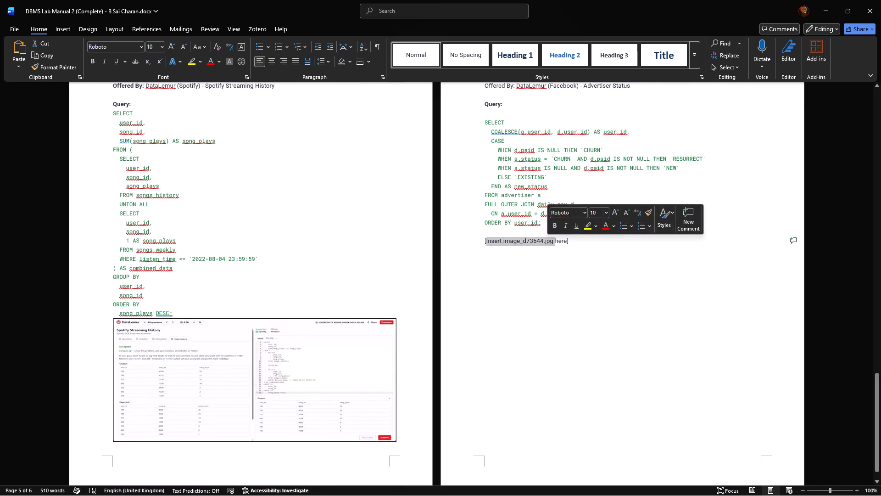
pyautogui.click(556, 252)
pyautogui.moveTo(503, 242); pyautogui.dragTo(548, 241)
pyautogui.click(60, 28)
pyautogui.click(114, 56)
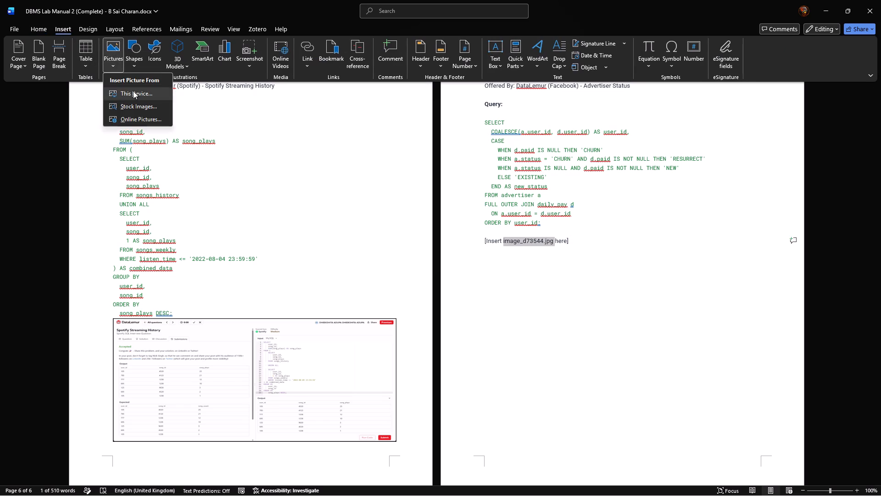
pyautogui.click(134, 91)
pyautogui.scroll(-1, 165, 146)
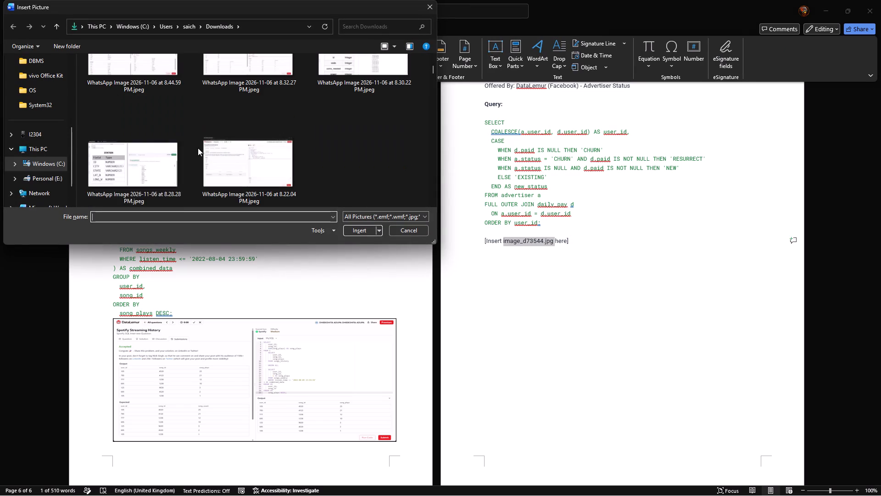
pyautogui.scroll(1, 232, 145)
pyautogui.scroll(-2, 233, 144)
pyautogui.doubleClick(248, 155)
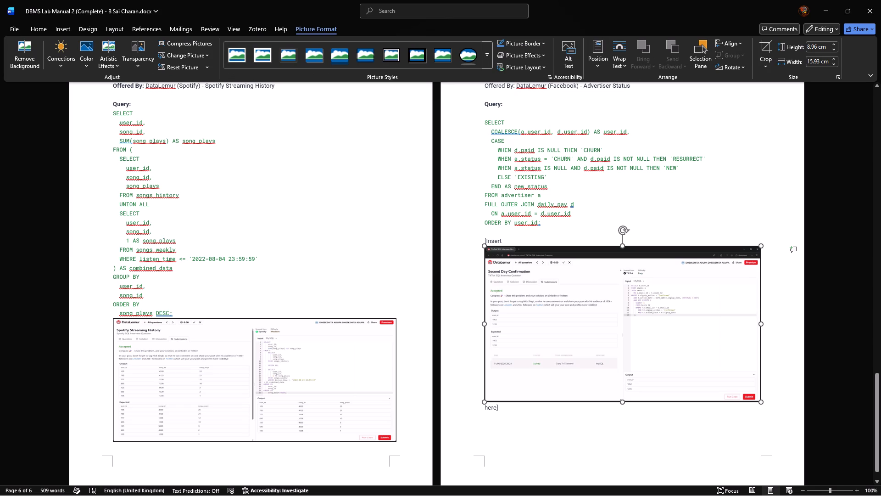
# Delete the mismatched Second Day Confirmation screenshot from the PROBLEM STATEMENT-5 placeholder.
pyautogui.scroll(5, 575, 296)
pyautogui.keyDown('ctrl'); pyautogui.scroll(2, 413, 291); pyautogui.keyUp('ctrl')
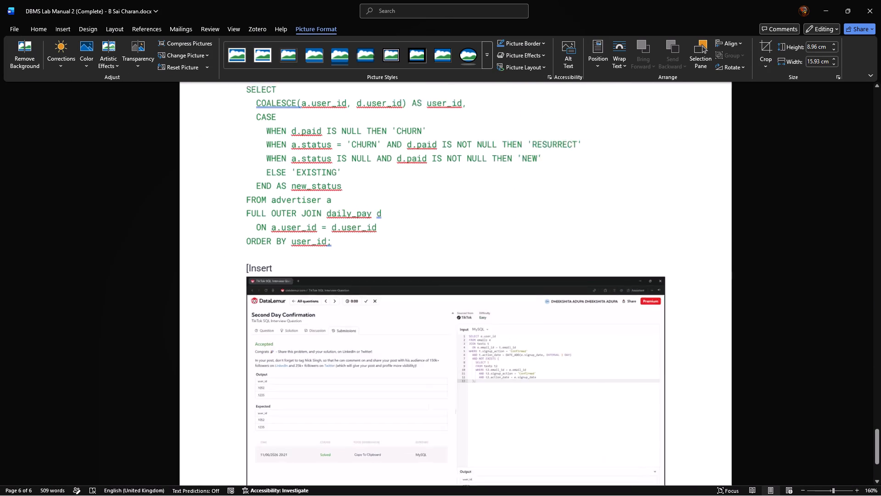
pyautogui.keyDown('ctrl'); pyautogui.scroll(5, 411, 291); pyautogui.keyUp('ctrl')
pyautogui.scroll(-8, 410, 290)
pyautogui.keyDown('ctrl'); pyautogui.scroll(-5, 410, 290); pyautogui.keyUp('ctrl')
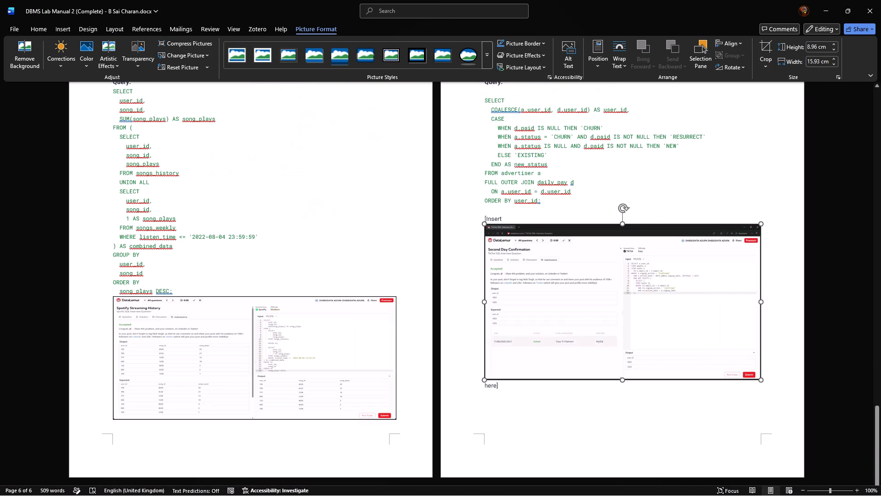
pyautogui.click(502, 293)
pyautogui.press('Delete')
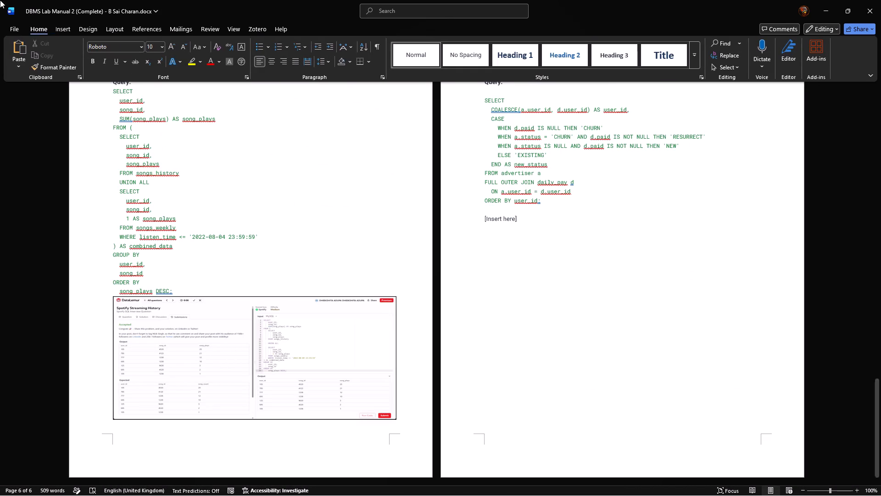
# Insert the Advertiser Status screenshot from Downloads at the [Insert here] placeholder on the PROBLEM STATEMENT-5 page.
pyautogui.click(61, 29)
pyautogui.click(121, 58)
pyautogui.click(143, 100)
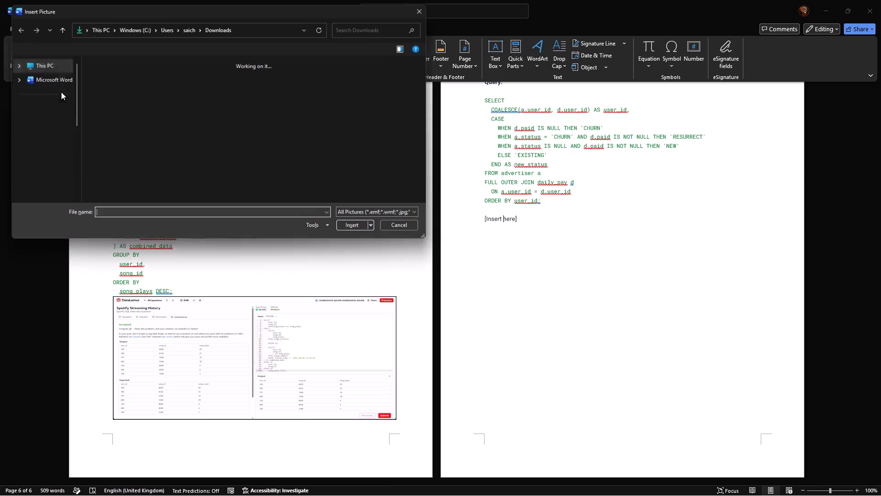
pyautogui.scroll(4, 104, 109)
pyautogui.click(143, 131)
pyautogui.click(143, 131)
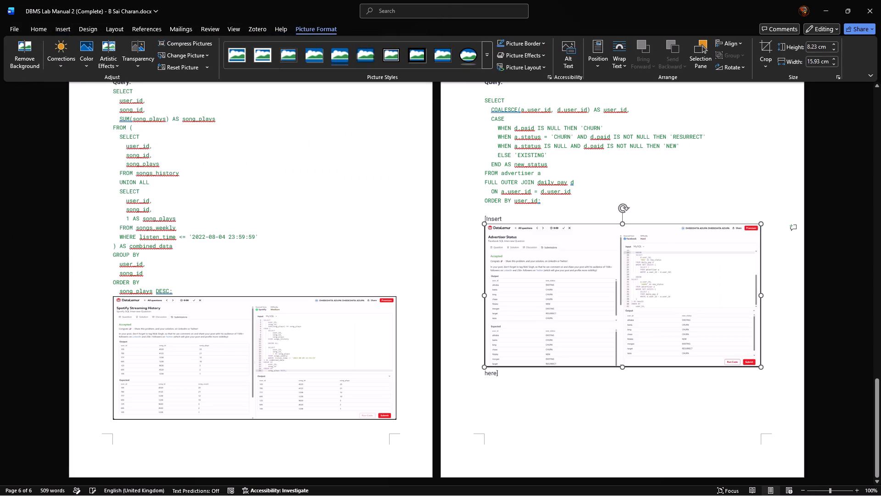
# Delete the leftover placeholder text "[Insert" above and "here]" below the Advertiser Status screenshot.
pyautogui.keyDown('ctrl'); pyautogui.scroll(5, 523, 277); pyautogui.keyUp('ctrl')
pyautogui.keyDown('ctrl'); pyautogui.scroll(5, 491, 296); pyautogui.keyUp('ctrl')
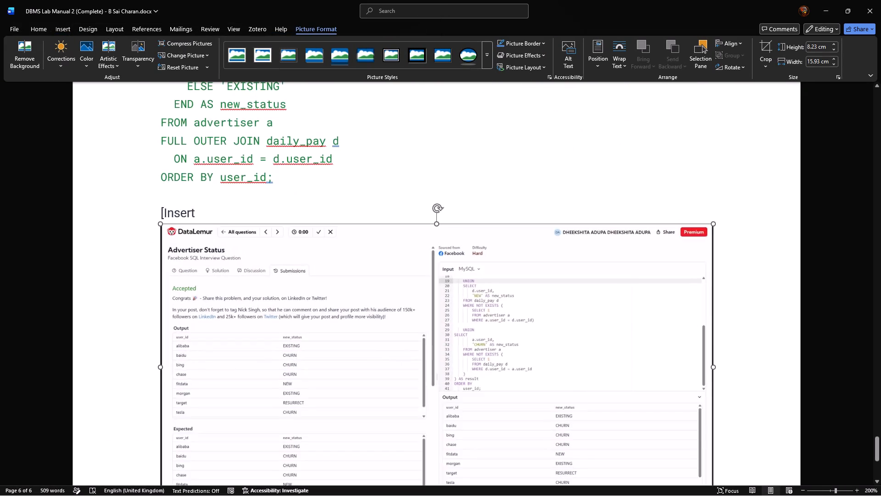
pyautogui.scroll(-7, 424, 271)
pyautogui.click(275, 177)
pyautogui.press('BackSpace')
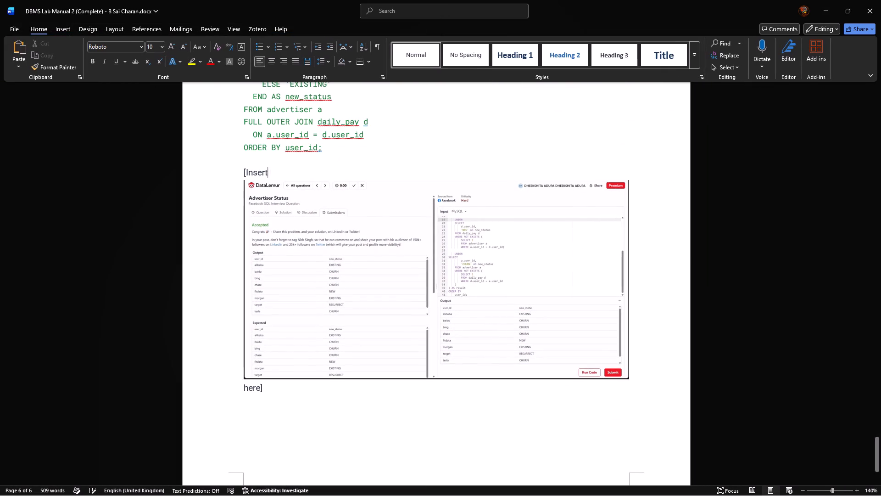
pyautogui.press('BackSpace')
pyautogui.press('BackSpace')
pyautogui.press('BackSpace')
pyautogui.press('BackSpace')
pyautogui.press('BackSpace')
pyautogui.press('BackSpace')
pyautogui.press('BackSpace')
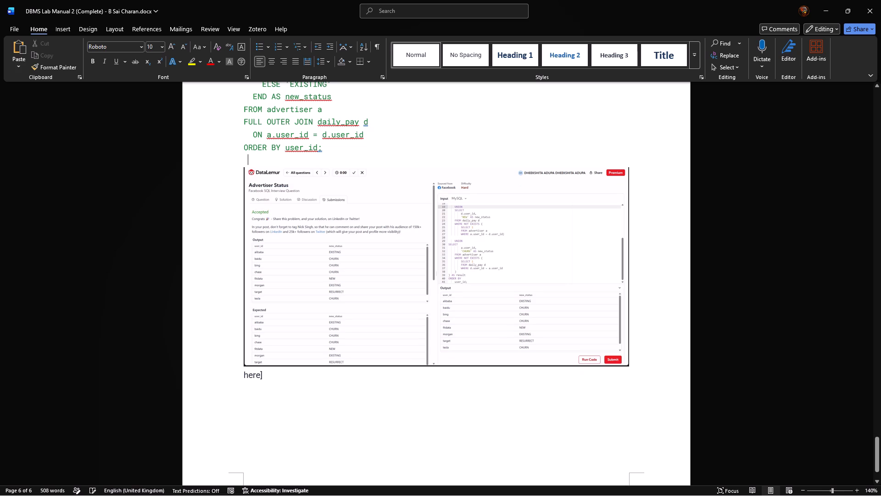
pyautogui.click(271, 373)
pyautogui.press('BackSpace')
pyautogui.press('BackSpace')
pyautogui.press('BackSpace')
pyautogui.press('BackSpace')
pyautogui.press('BackSpace')
# Add two blank lines after ORDER BY user_id; to space the PROBLEM STATEMENT-5 query from its screenshot.
pyautogui.click(343, 149)
pyautogui.press('Return')
pyautogui.press('Return')
# Review the manual's pages from PROBLEM STATEMENT-5 back to the first page, checking the layout and screenshots of each problem.
pyautogui.scroll(-6, 336, 236)
pyautogui.scroll(7, 336, 236)
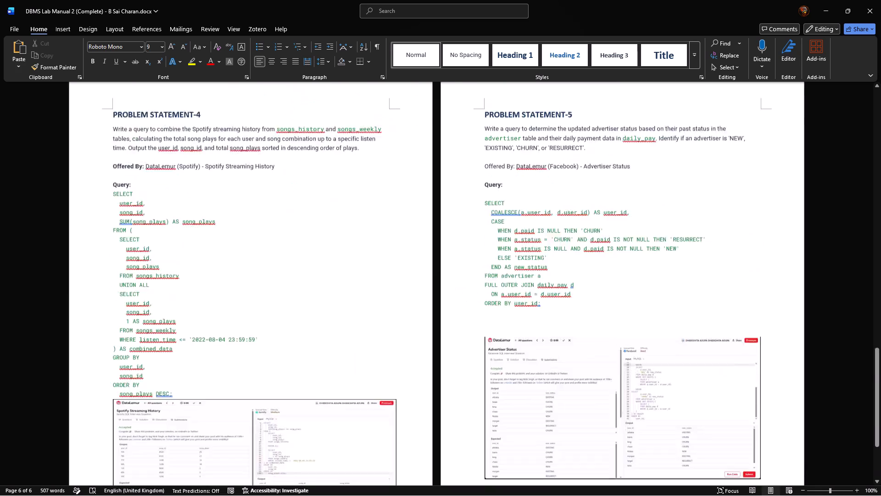
pyautogui.scroll(7, 336, 236)
pyautogui.scroll(20, 336, 236)
pyautogui.scroll(6, 336, 236)
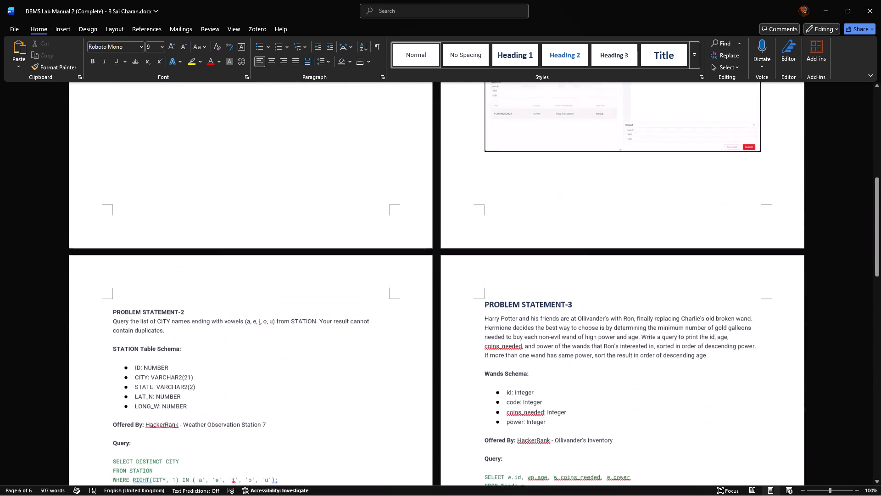
pyautogui.scroll(10, 336, 236)
pyautogui.scroll(13, 335, 236)
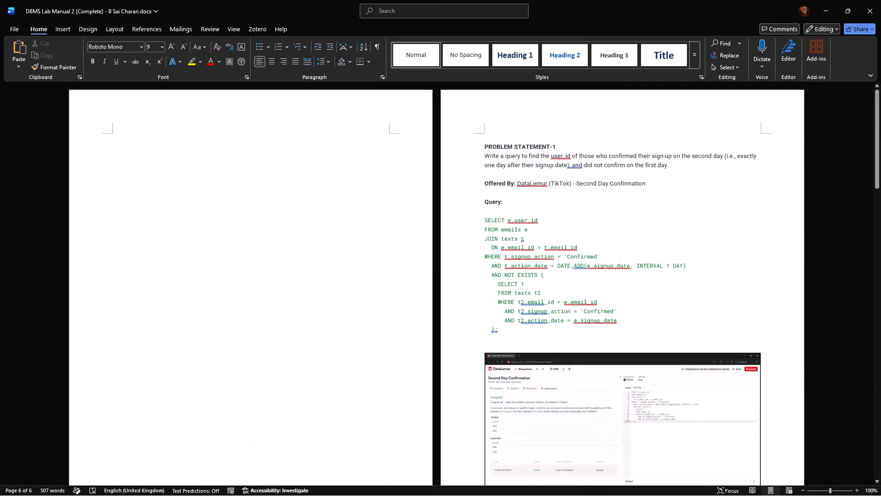
pyautogui.keyDown('ctrl'); pyautogui.scroll(6, 316, 228); pyautogui.keyUp('ctrl')
pyautogui.scroll(7, 240, 209)
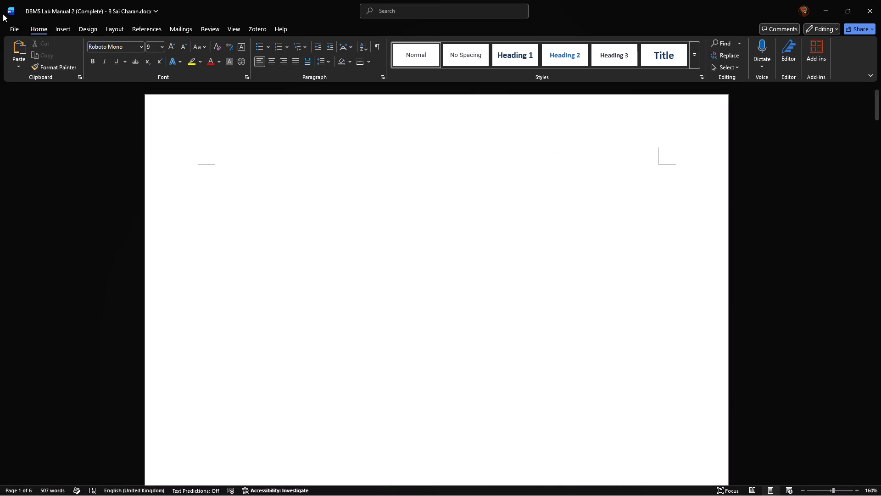
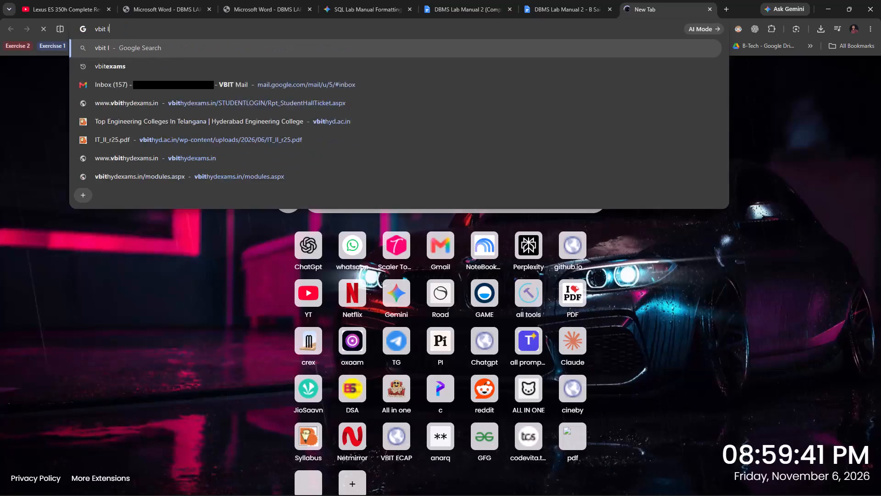
# Search Google for "vbit logo" and preview the CollegeDekho logo result.
pyautogui.press('Return')
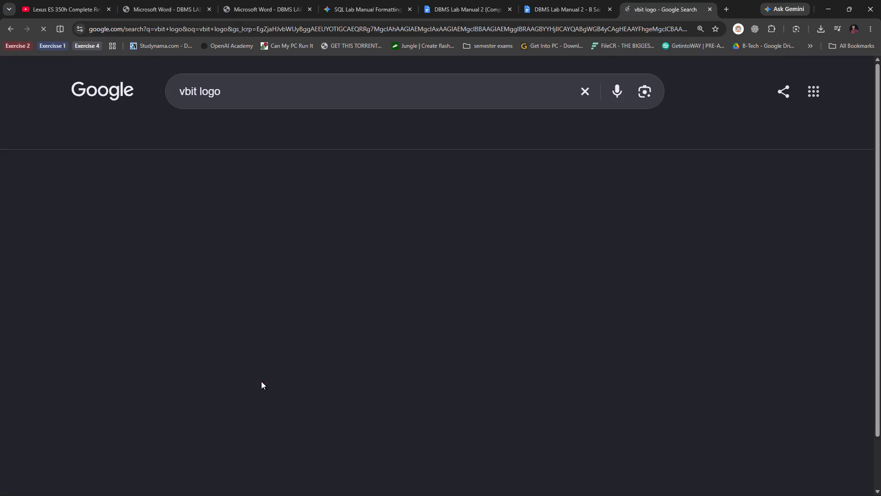
pyautogui.click(206, 241)
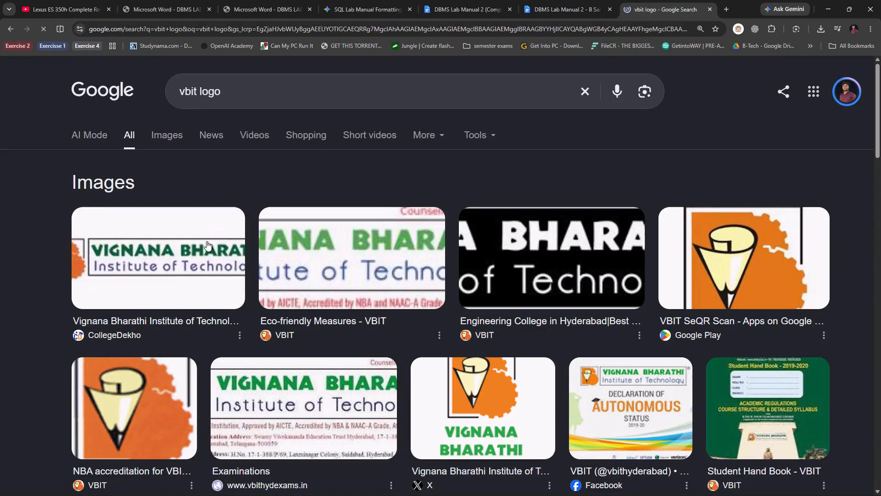
pyautogui.click(163, 249)
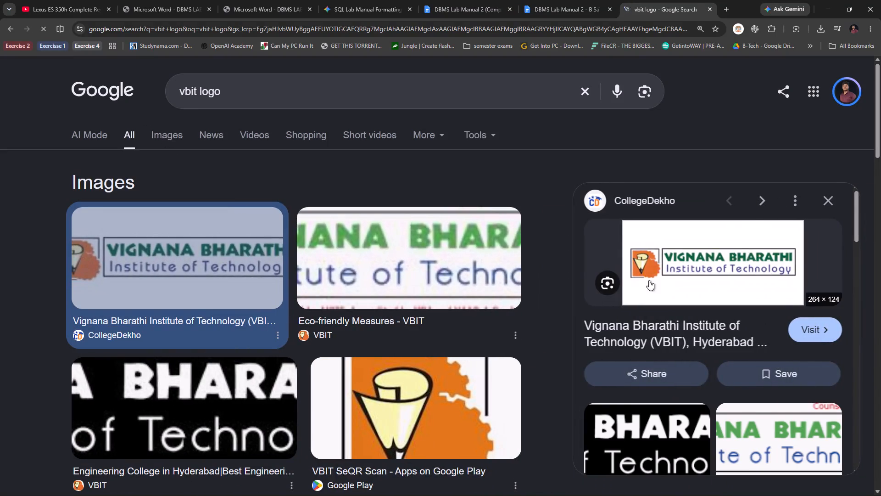
pyautogui.scroll(-5, 630, 281)
pyautogui.scroll(7, 651, 282)
# Search for "vbit logo 4k" and look through the image results for a suitable college logo.
pyautogui.click(415, 97)
pyautogui.press('space')
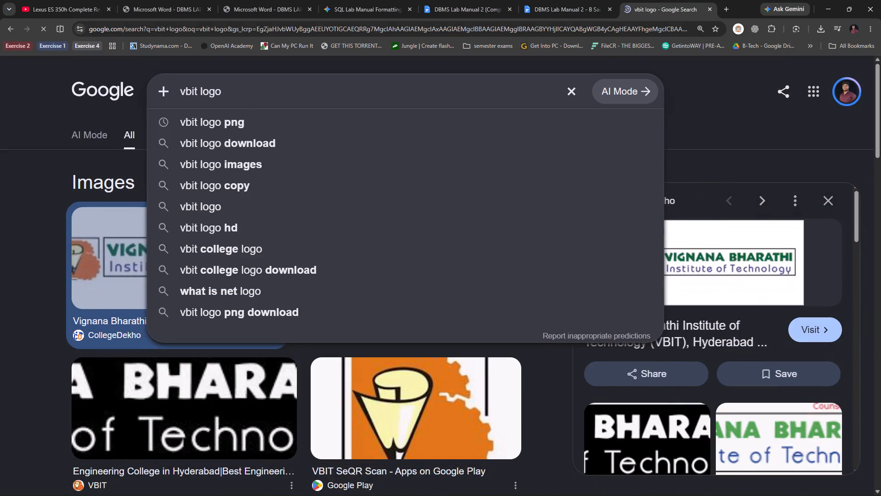
pyautogui.press('4')
pyautogui.press('k')
pyautogui.press('Return')
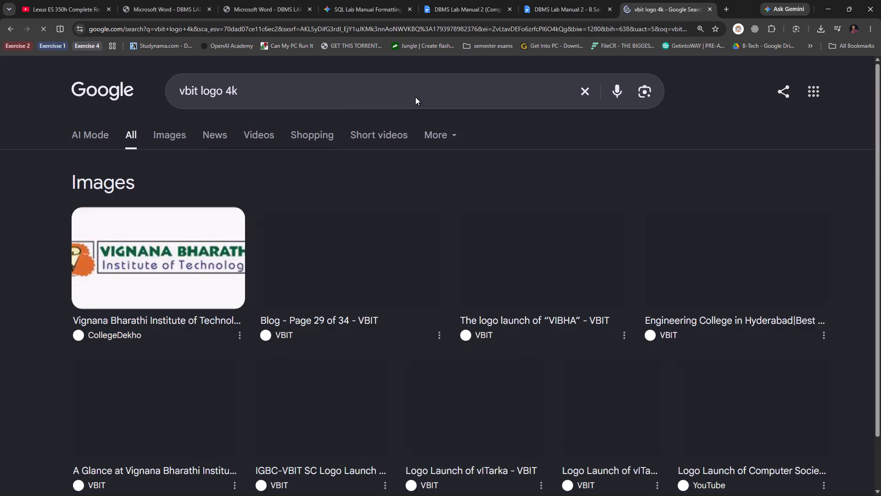
pyautogui.click(177, 135)
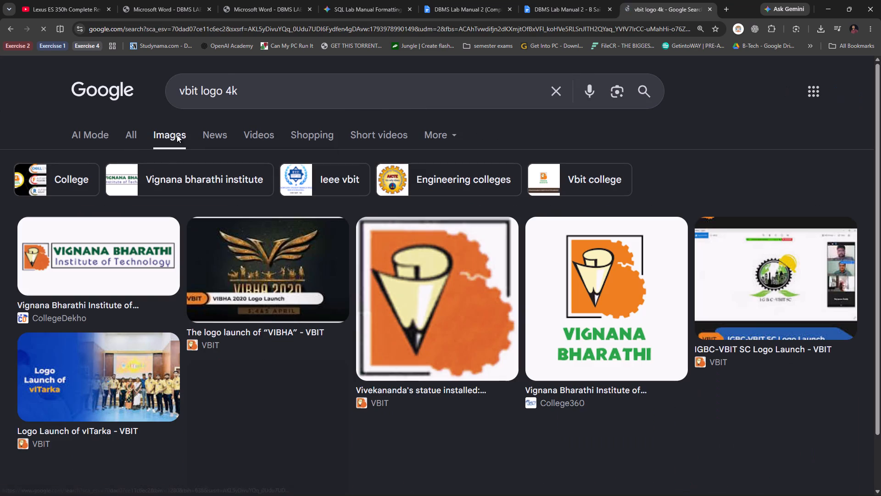
pyautogui.scroll(-5, 0, 297)
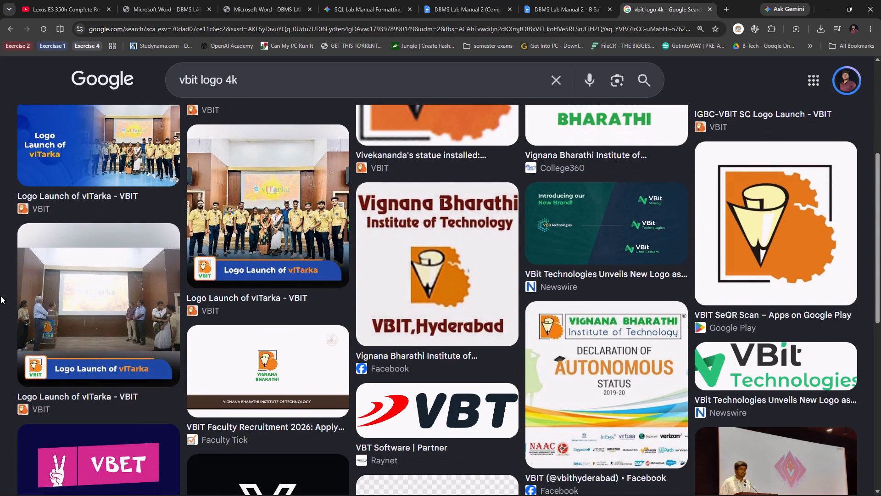
pyautogui.scroll(-12, 0, 296)
pyautogui.scroll(13, 1, 290)
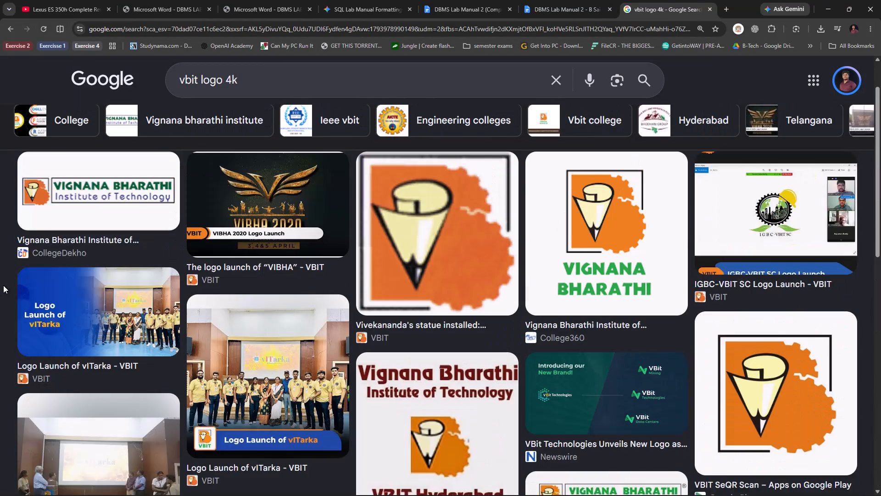
pyautogui.scroll(7, 3, 285)
# Change the image search to "vbit png 4k" and look through the results for a suitable college logo.
pyautogui.click(220, 85)
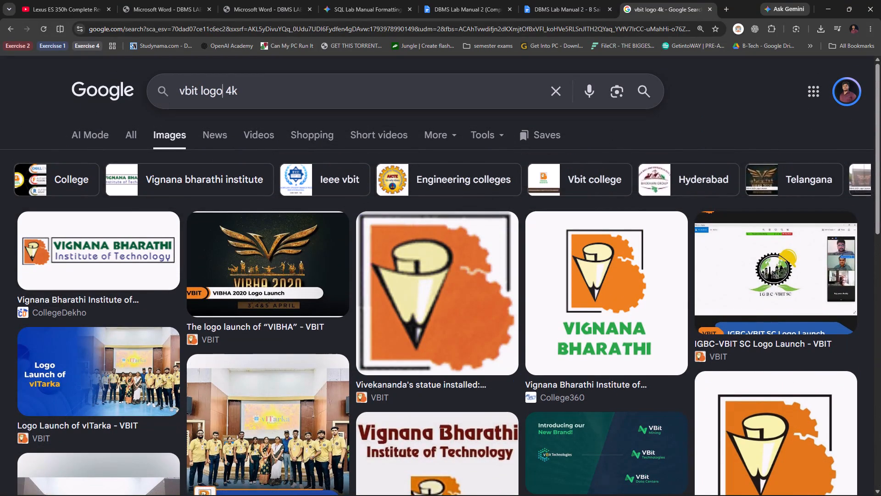
pyautogui.press('BackSpace')
pyautogui.press('BackSpace')
pyautogui.press('BackSpace')
pyautogui.press('BackSpace')
pyautogui.press('BackSpace')
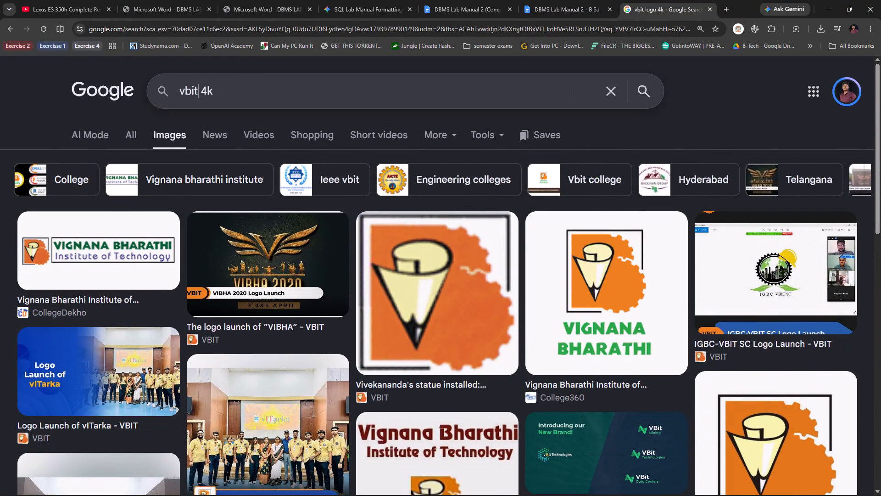
pyautogui.press('space')
pyautogui.write('png')
pyautogui.press('End')
pyautogui.press('Return')
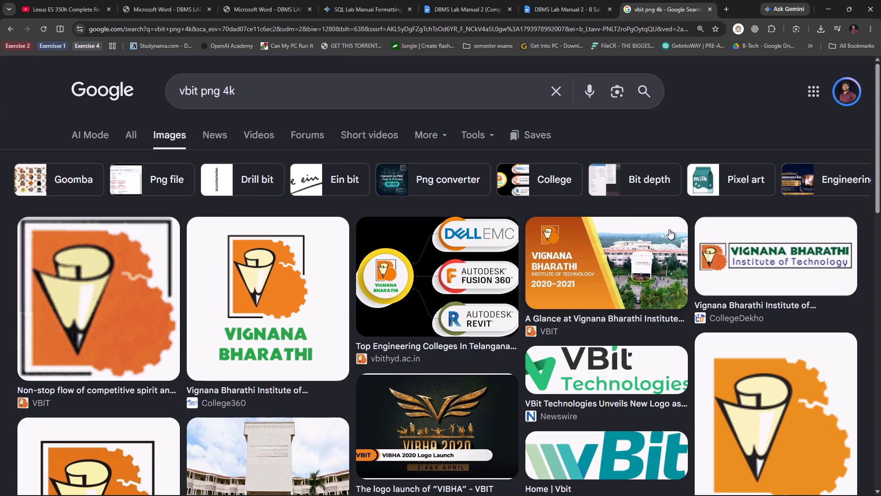
pyautogui.scroll(-11, 566, 194)
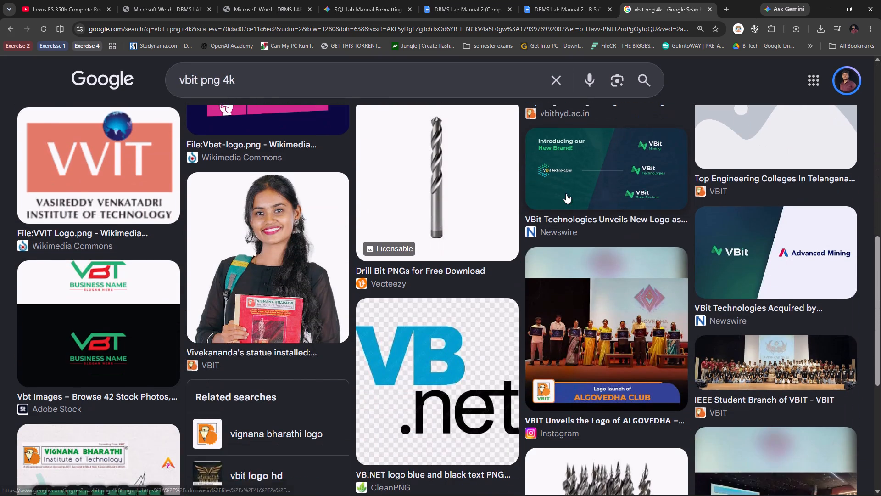
pyautogui.scroll(-6, 566, 193)
pyautogui.scroll(18, 566, 193)
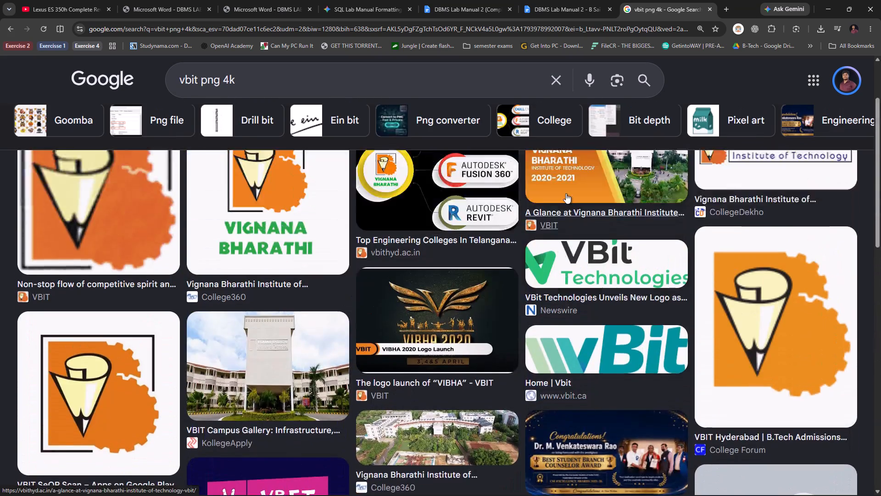
pyautogui.scroll(6, 566, 193)
# Shorten the image search to "vbit png" and look through the results for a suitable college logo.
pyautogui.click(319, 69)
pyautogui.click(317, 86)
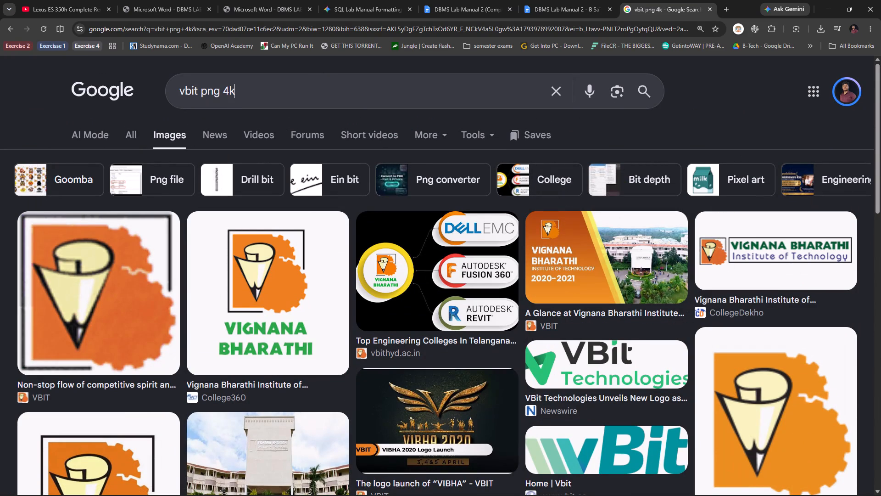
pyautogui.press('BackSpace')
pyautogui.press('BackSpace')
pyautogui.press('BackSpace')
pyautogui.press('Return')
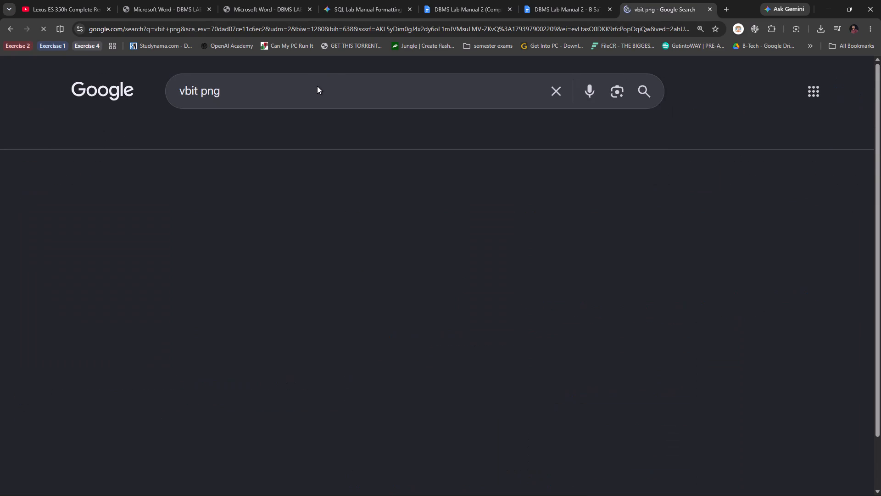
pyautogui.scroll(-7, 503, 100)
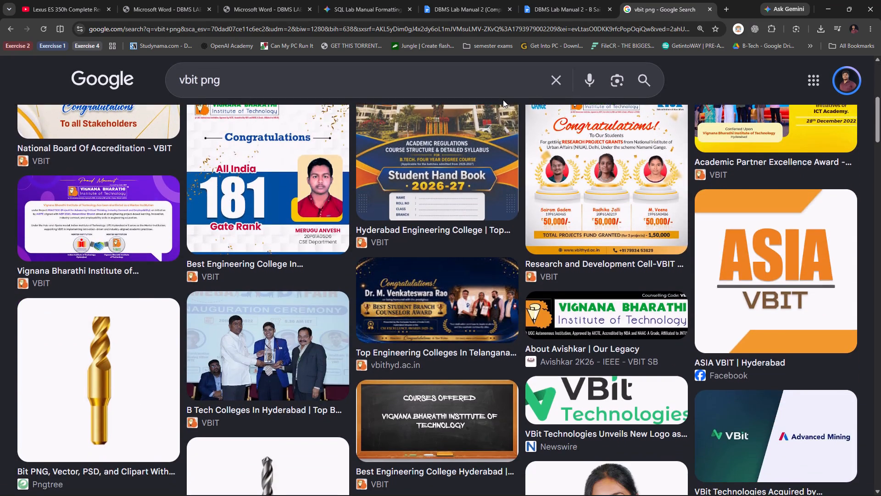
pyautogui.scroll(-14, 503, 100)
pyautogui.scroll(15, 503, 100)
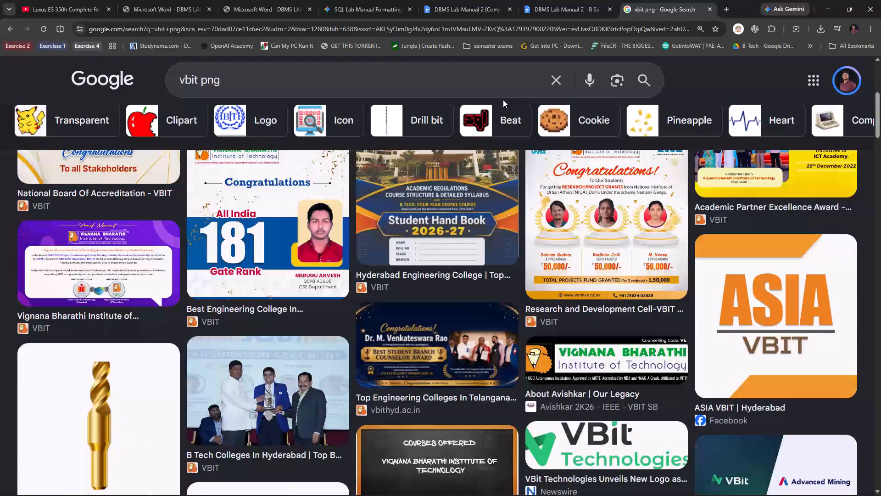
pyautogui.scroll(6, 503, 100)
pyautogui.scroll(7, 403, 110)
# Preview several college logo candidates among the general web results for "vbit png", including the VBIT, Facebook and LinkedIn images.
pyautogui.click(124, 141)
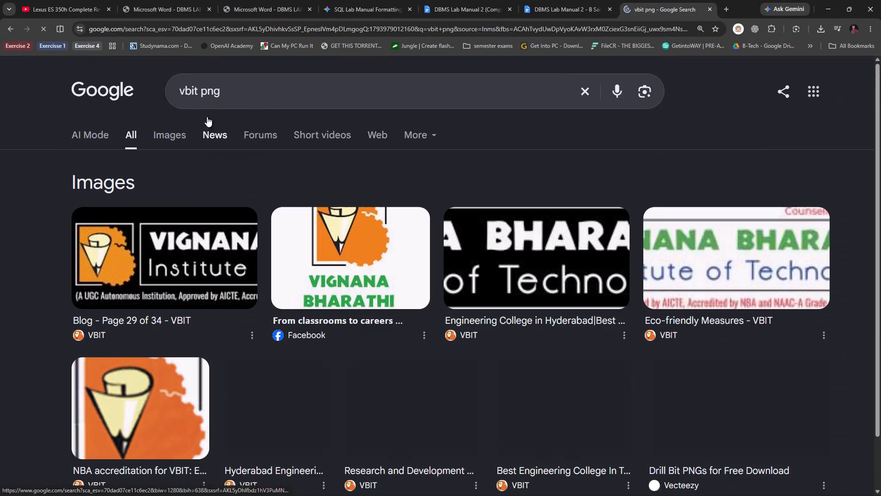
pyautogui.click(755, 248)
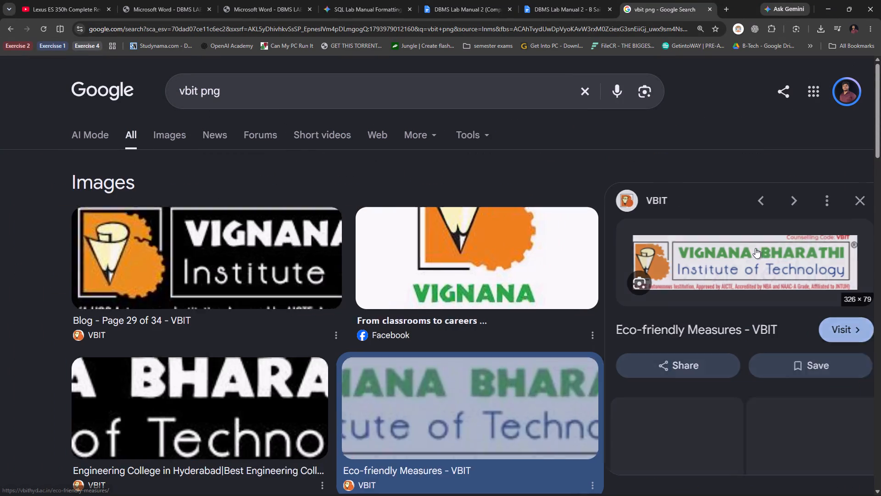
pyautogui.click(797, 458)
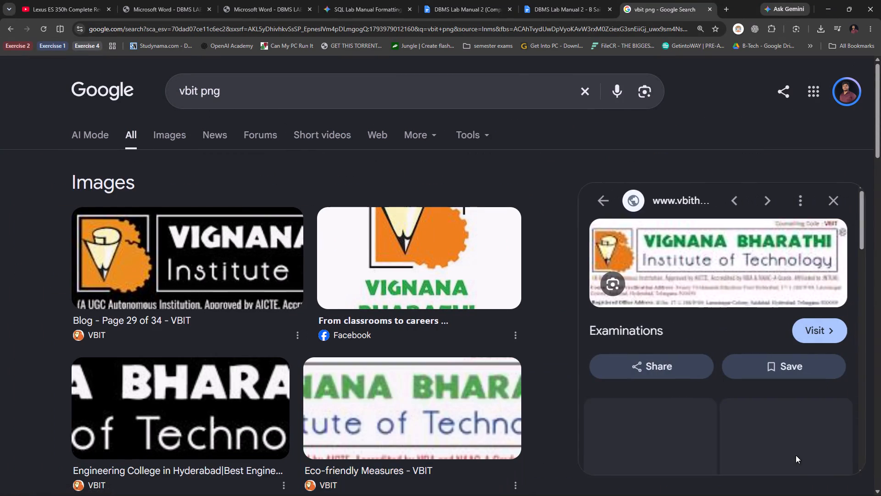
pyautogui.scroll(4, 374, 281)
pyautogui.click(374, 281)
pyautogui.scroll(-6, 394, 297)
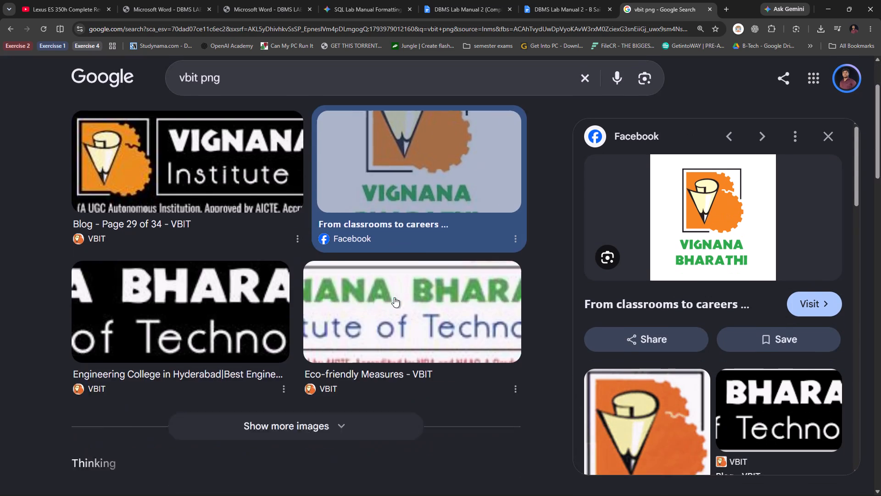
pyautogui.click(743, 407)
pyautogui.scroll(-2, 672, 331)
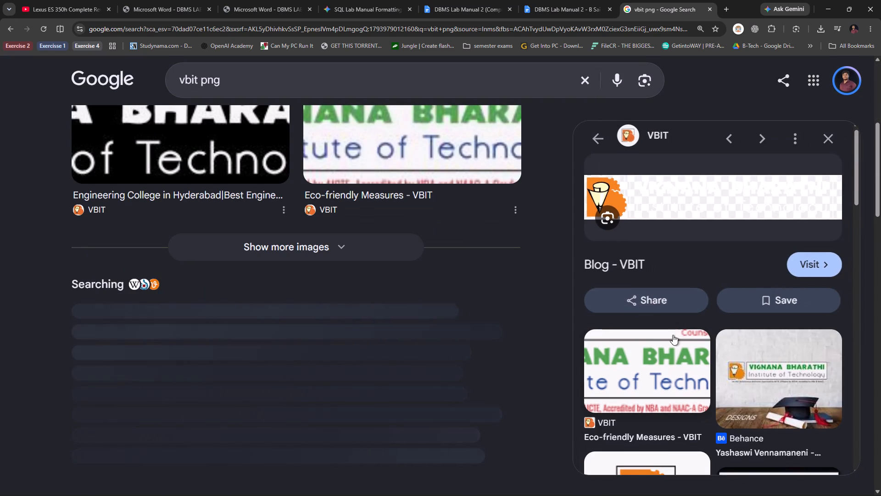
pyautogui.scroll(-2, 673, 335)
pyautogui.scroll(-3, 416, 332)
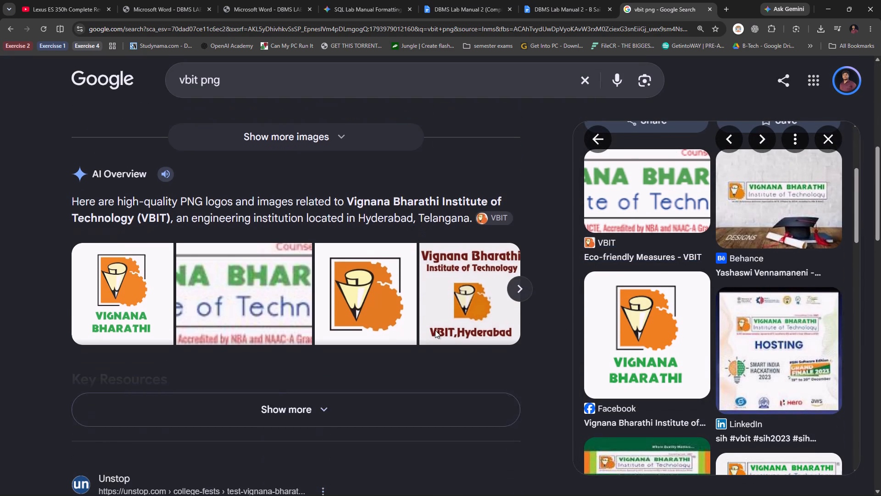
pyautogui.scroll(-9, 670, 328)
pyautogui.scroll(6, 670, 328)
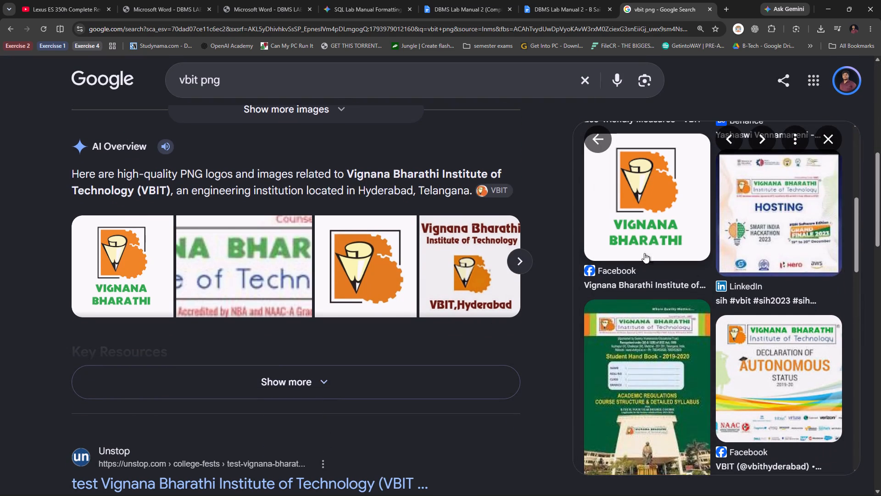
pyautogui.click(637, 223)
pyautogui.click(722, 158)
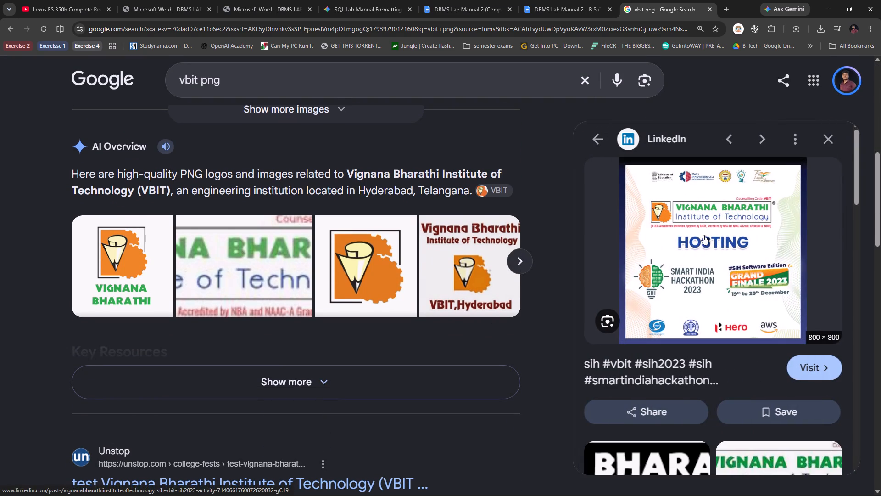
pyautogui.click(823, 139)
pyautogui.scroll(5, 664, 284)
pyautogui.scroll(9, 488, 269)
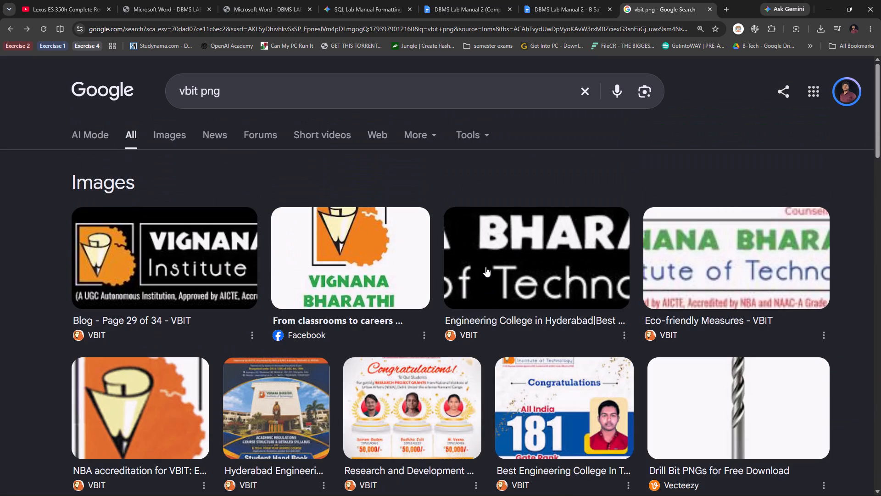
pyautogui.scroll(3, 485, 267)
# Save the Vignana Bharathi Institute of Technology logo from the Pratibha image result as a PNG in Downloads.
pyautogui.click(160, 129)
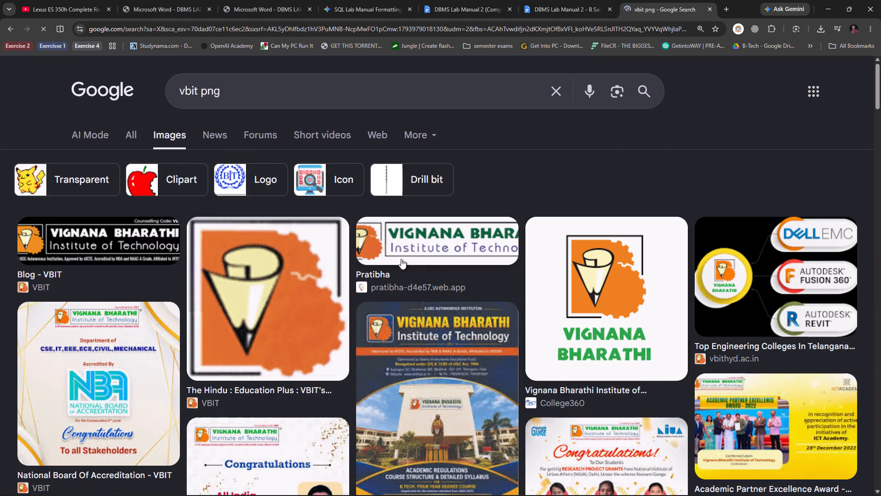
pyautogui.click(401, 239)
pyautogui.rightClick(711, 293)
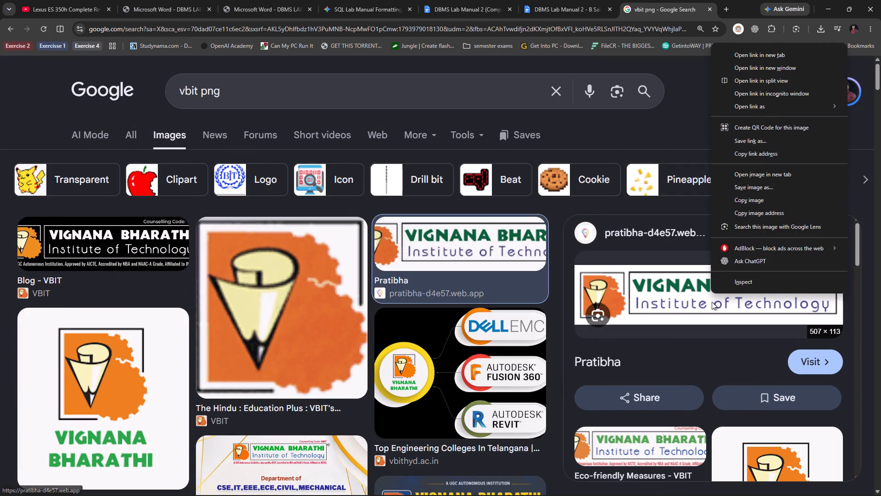
pyautogui.click(755, 186)
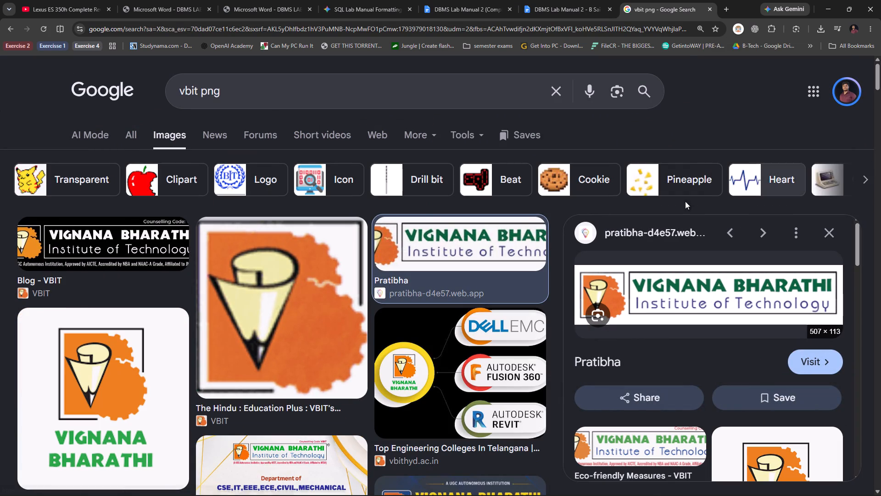
pyautogui.scroll(6, 37, 107)
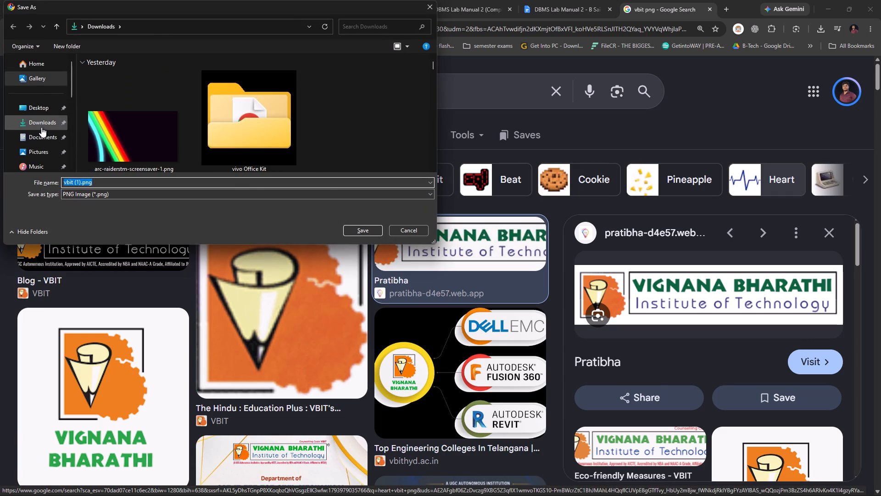
pyautogui.click(41, 127)
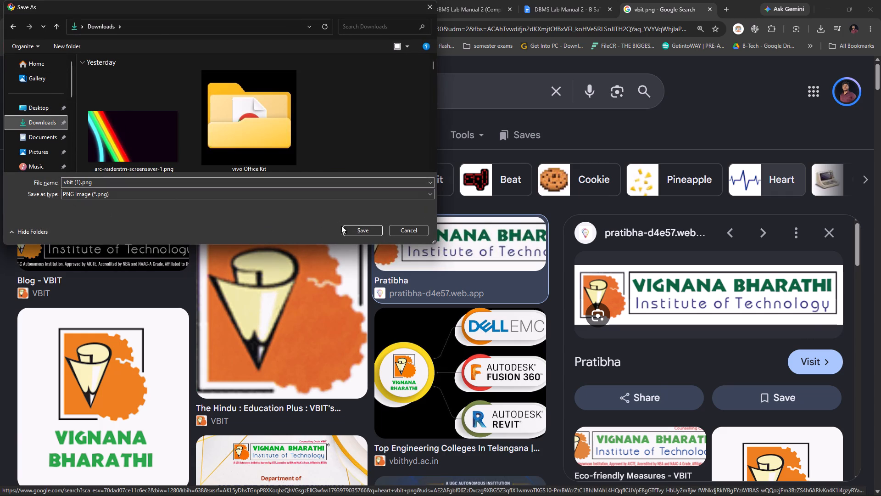
pyautogui.click(356, 227)
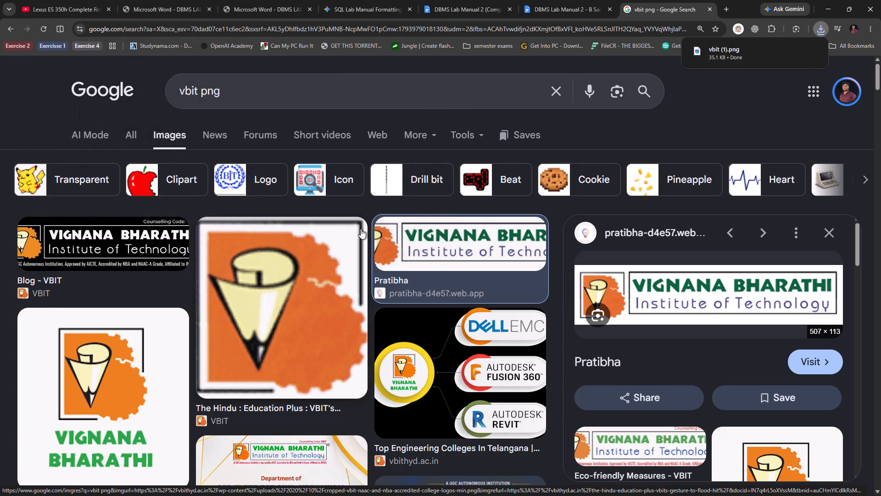
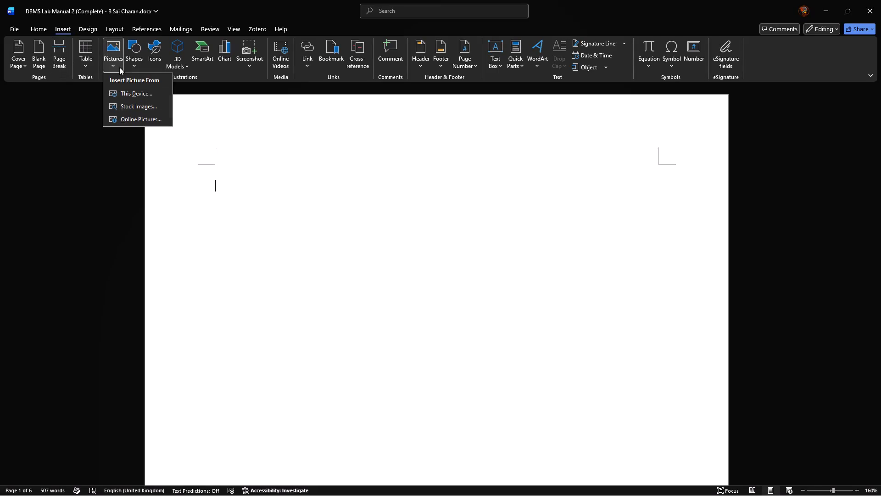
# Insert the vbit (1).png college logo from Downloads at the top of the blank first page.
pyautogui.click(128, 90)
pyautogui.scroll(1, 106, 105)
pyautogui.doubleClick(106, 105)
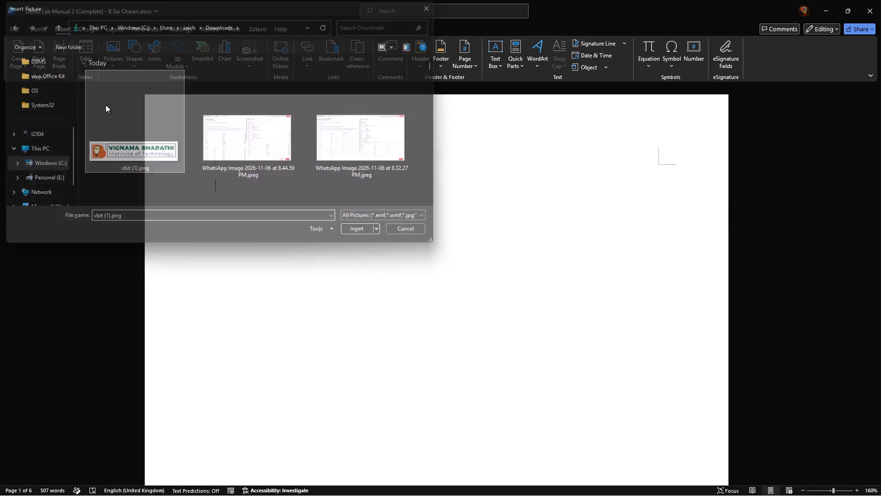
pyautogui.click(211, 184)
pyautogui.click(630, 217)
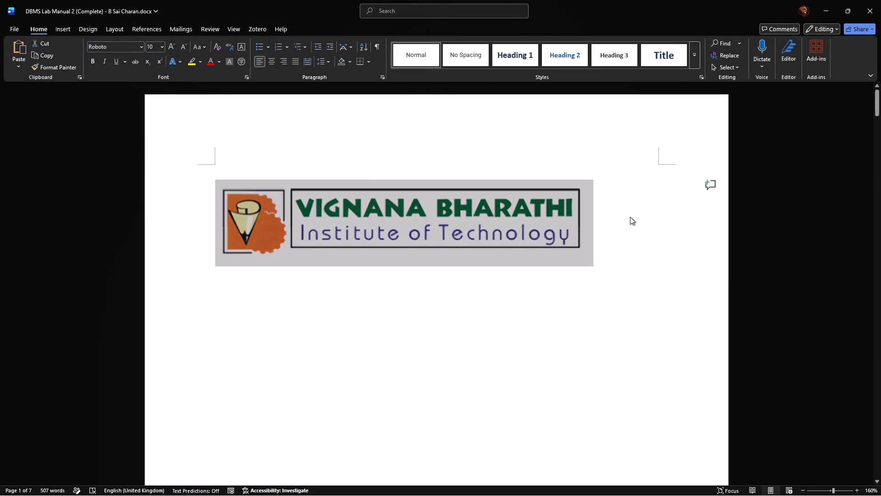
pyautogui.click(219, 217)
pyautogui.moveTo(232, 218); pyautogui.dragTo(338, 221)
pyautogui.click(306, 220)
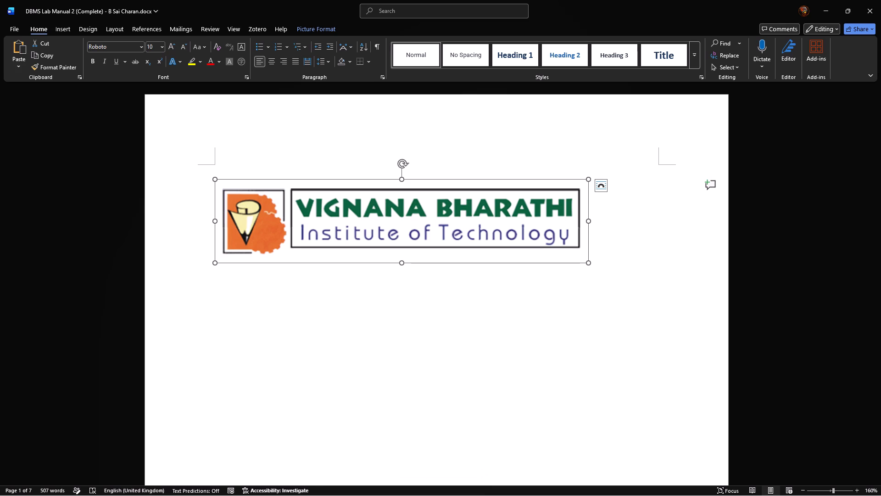
# Switch to Spotify, resume playing the song Ilahi, and return to the Word document.
pyautogui.hotkey('alt', 'Tab')
pyautogui.hotkey('alt', 'Tab')
pyautogui.hotkey('alt', 'Tab')
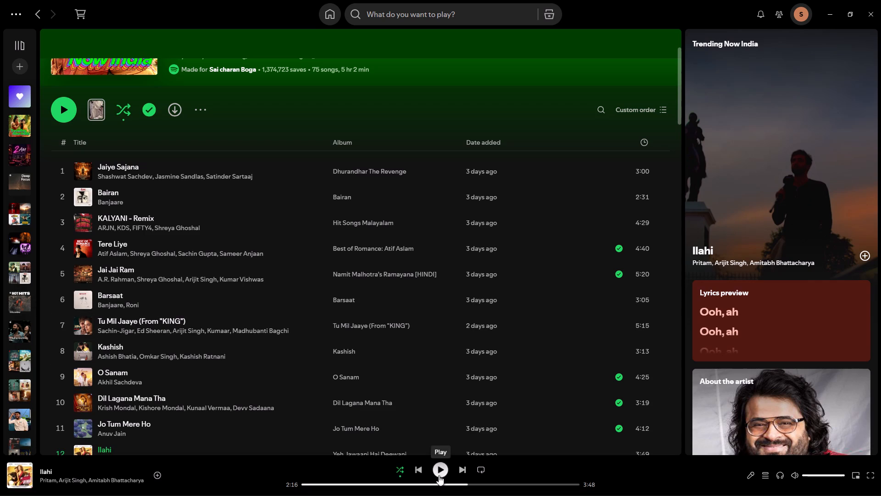
pyautogui.click(439, 475)
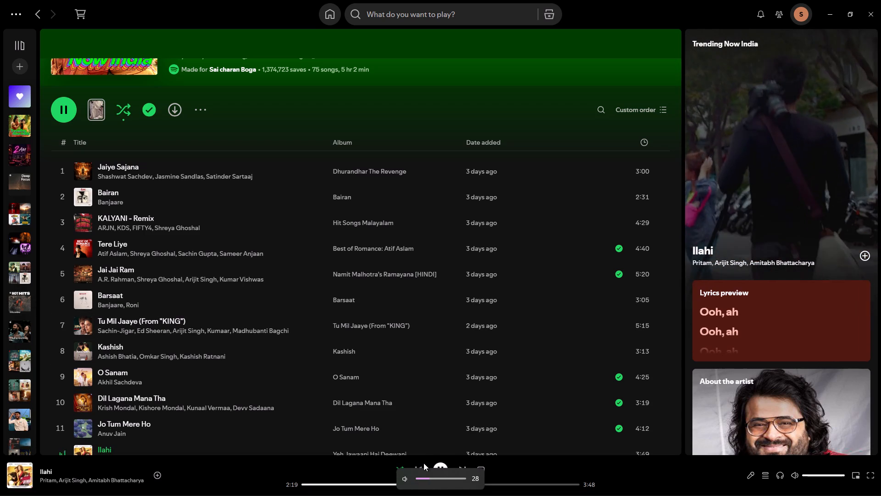
pyautogui.hotkey('alt', 'Tab')
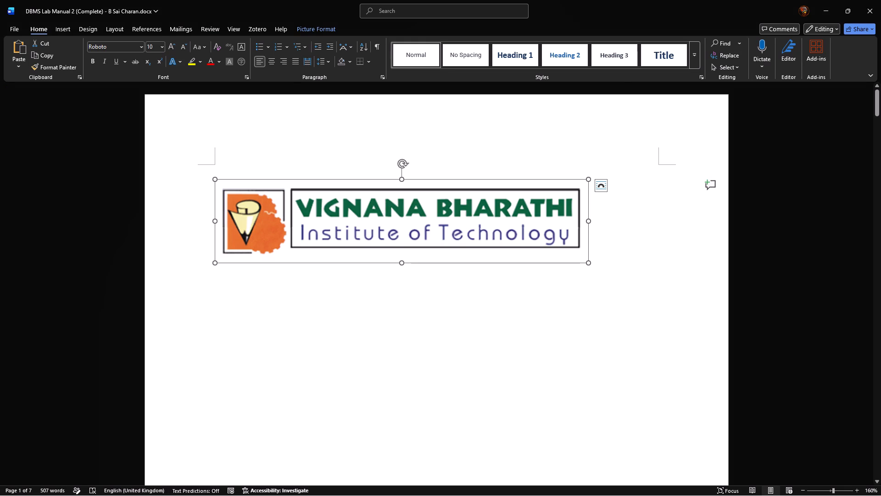
# Centre the college logo horizontally on the first page.
pyautogui.click(261, 209)
pyautogui.click(244, 326)
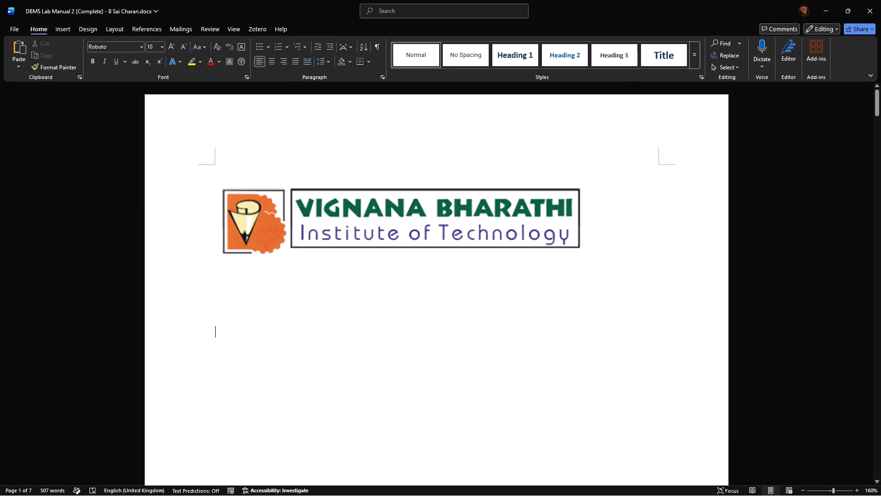
pyautogui.click(229, 229)
pyautogui.click(602, 181)
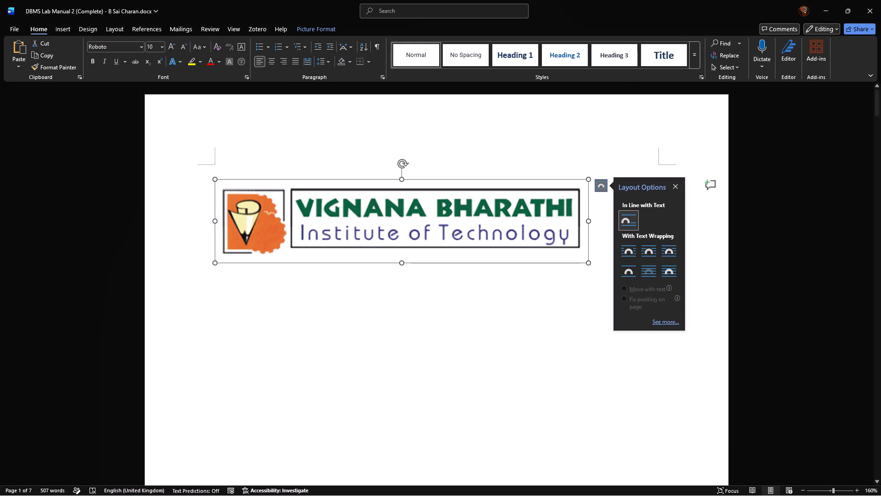
pyautogui.click(417, 314)
pyautogui.click(331, 218)
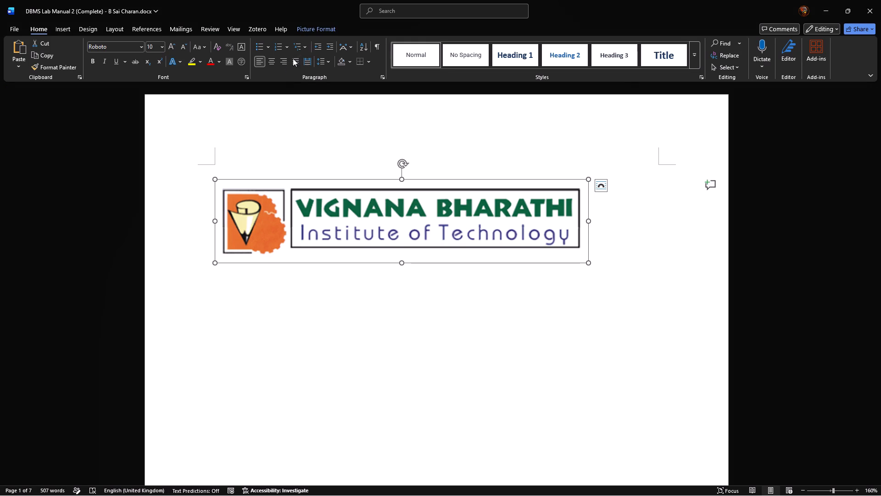
pyautogui.click(293, 58)
pyautogui.click(282, 60)
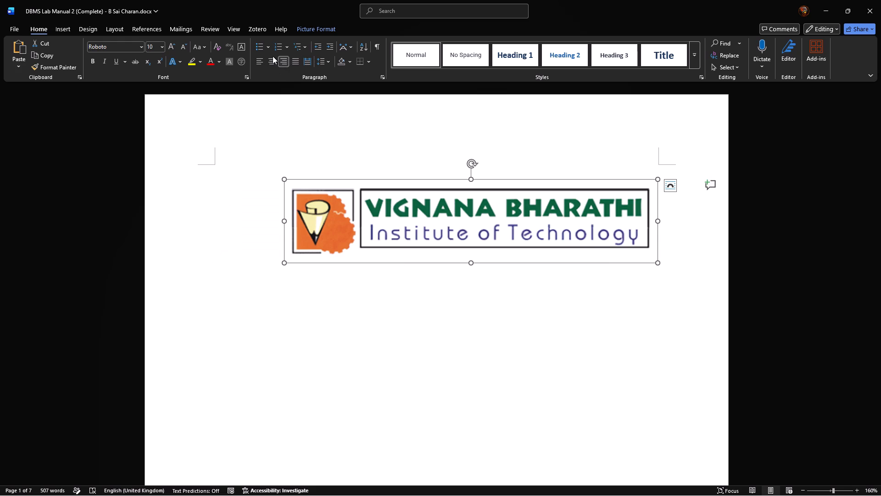
pyautogui.click(273, 56)
pyautogui.click(435, 336)
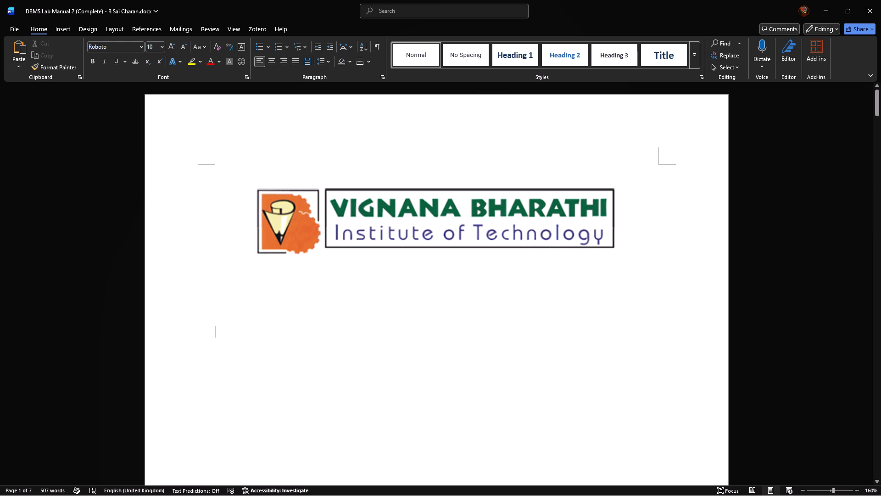
pyautogui.click(658, 223)
# Replace the first-page logo with VBIT.png from Downloads, finding the file with the search term "vbit".
pyautogui.click(521, 203)
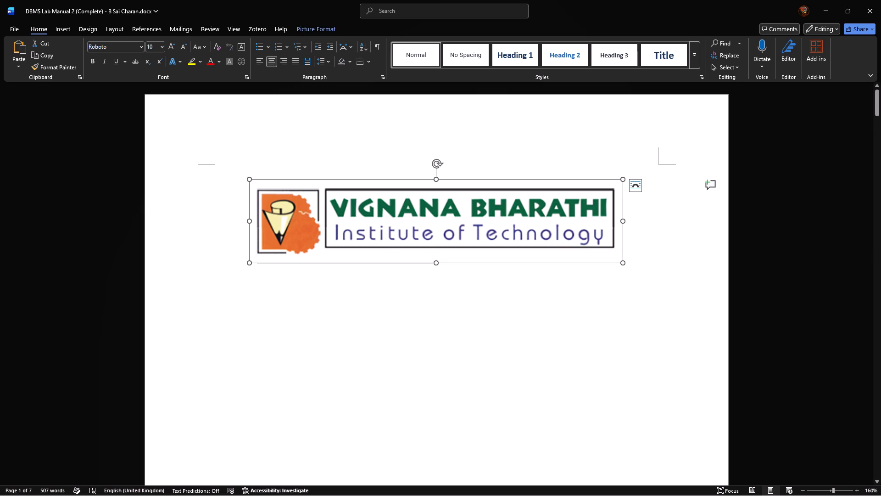
pyautogui.press('Delete')
pyautogui.click(58, 29)
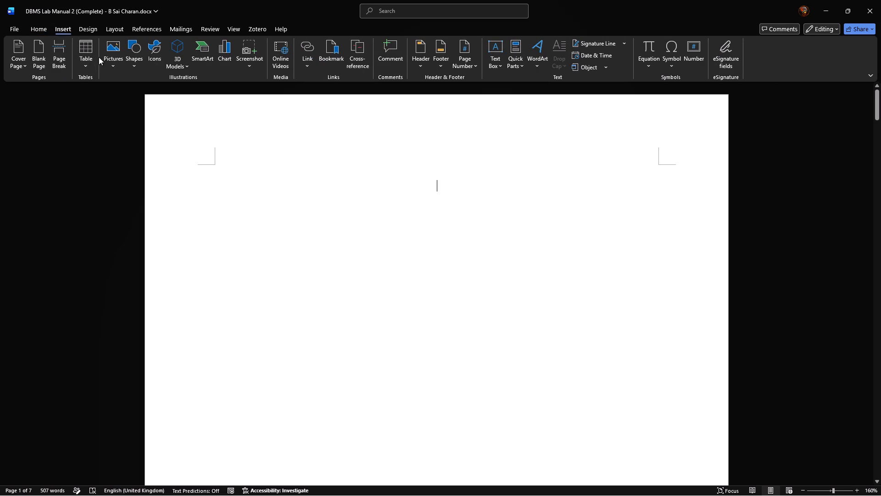
pyautogui.click(99, 57)
pyautogui.click(107, 61)
pyautogui.click(124, 91)
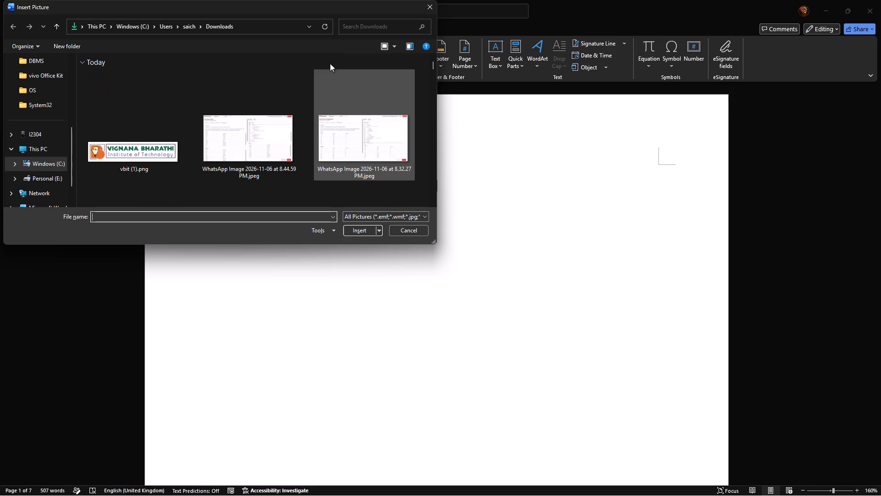
pyautogui.click(348, 31)
pyautogui.click(350, 28)
pyautogui.write('vbit')
pyautogui.scroll(-5, 221, 100)
pyautogui.scroll(4, 221, 100)
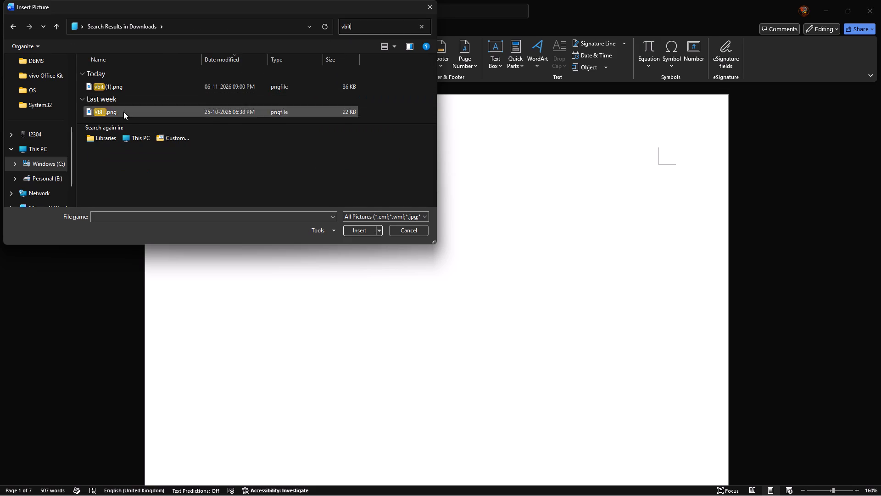
pyautogui.doubleClick(124, 114)
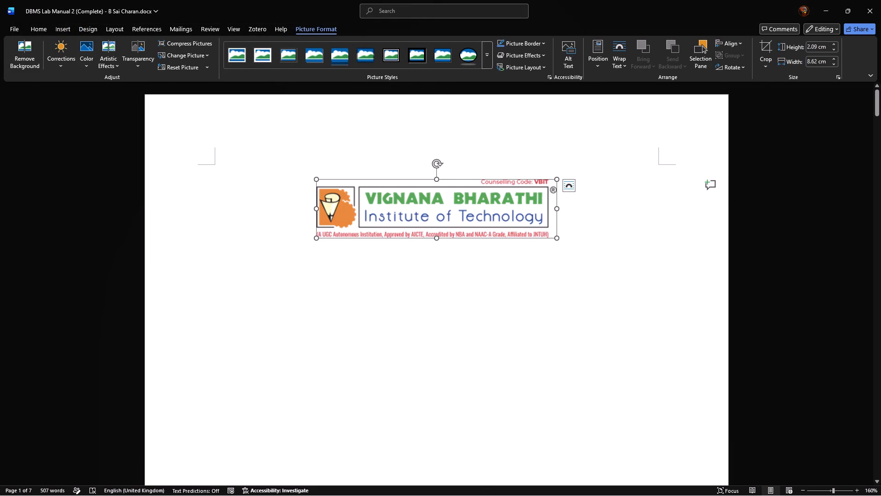
# Enlarge the new college logo proportionally so it spans most of the text width.
pyautogui.moveTo(316, 179); pyautogui.dragTo(270, 152)
pyautogui.click(451, 362)
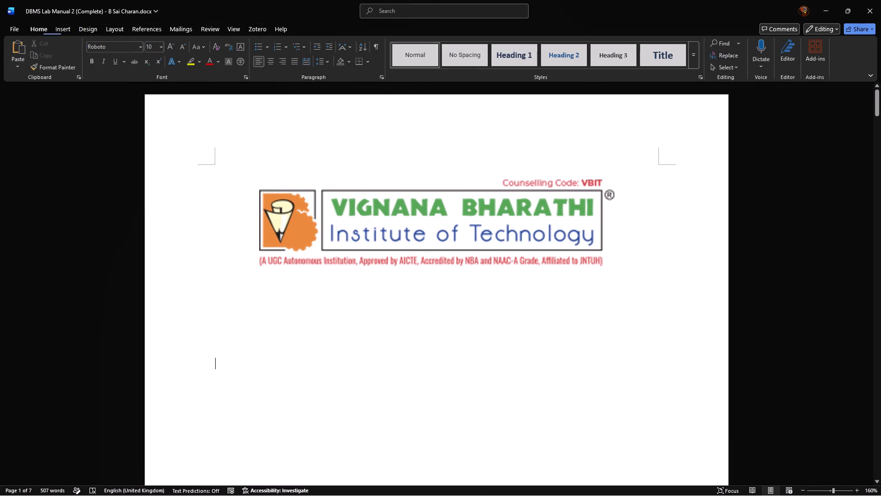
# Start a new centred paragraph directly after the college logo.
pyautogui.click(620, 249)
pyautogui.press('Return')
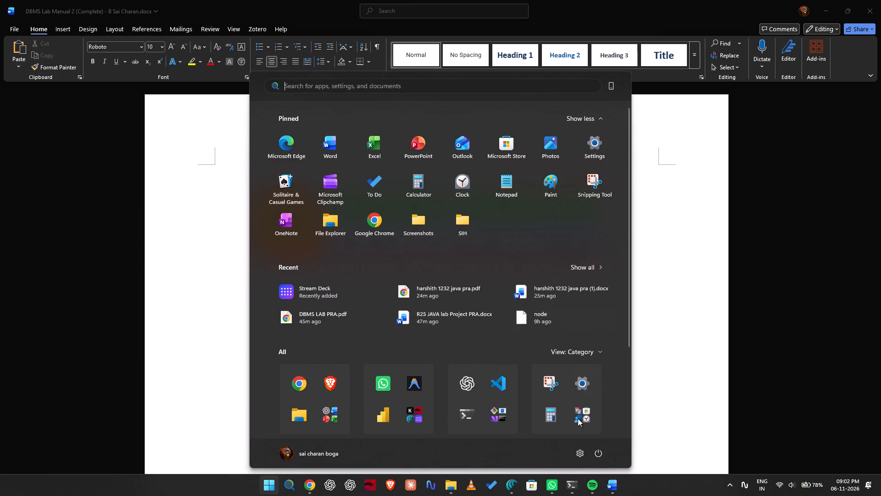
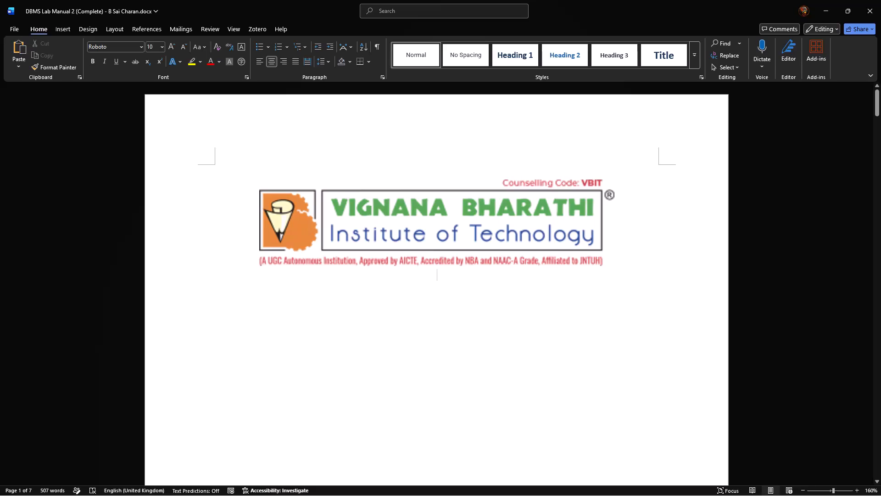
# Begin the department heading below the college logo with the capitalised text "DEPARTMENT OF".
pyautogui.write('dE')
pyautogui.press('BackSpace')
pyautogui.press('BackSpace')
pyautogui.write('DEPARTMENT OF')
pyautogui.press('space')
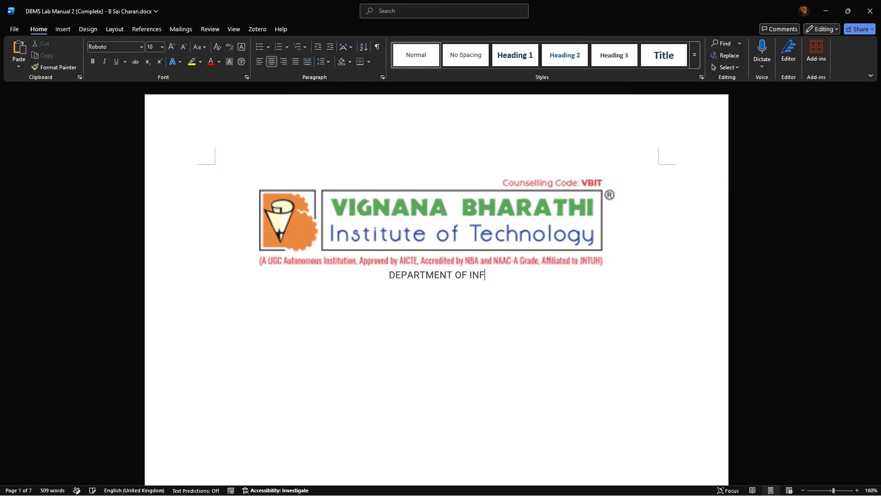
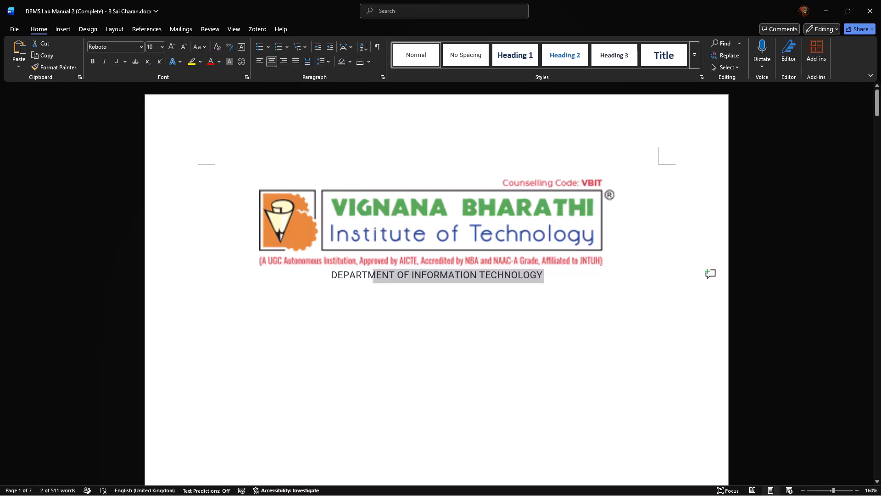
# Format the "DEPARTMENT OF INFORMATION TECHNOLOGY" heading as bold Times New Roman, size 16.
pyautogui.click(94, 61)
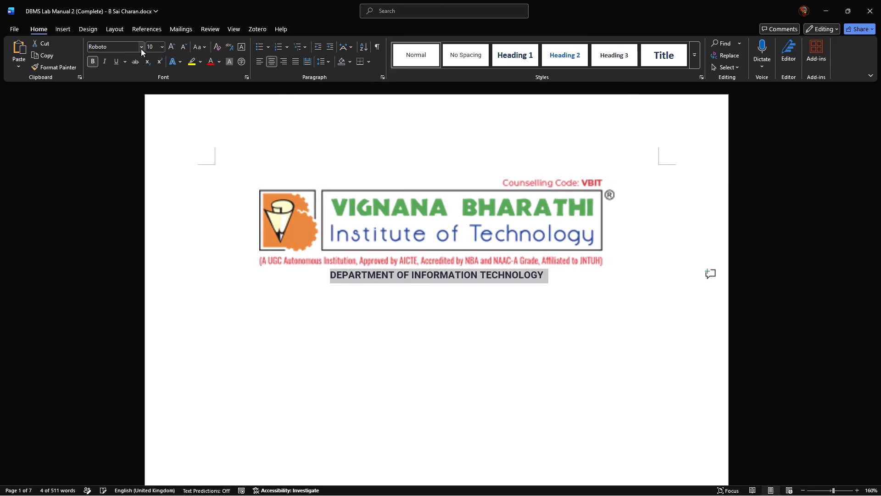
pyautogui.click(140, 46)
pyautogui.click(142, 141)
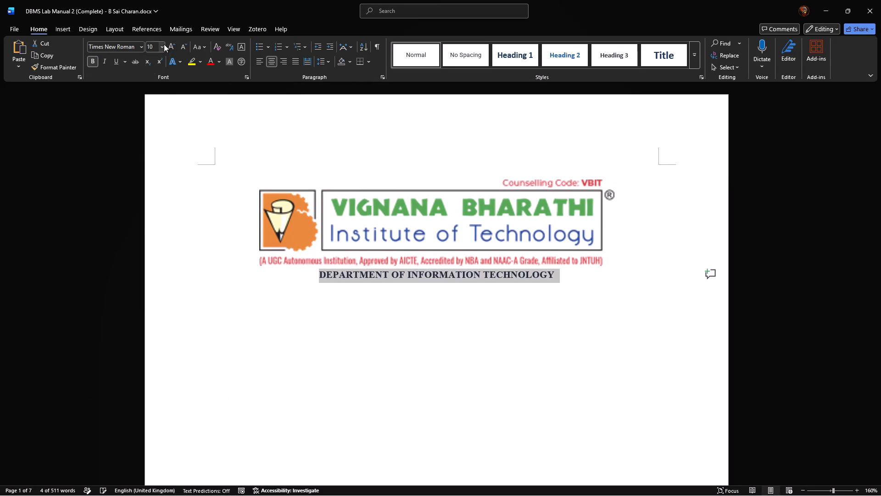
pyautogui.click(164, 44)
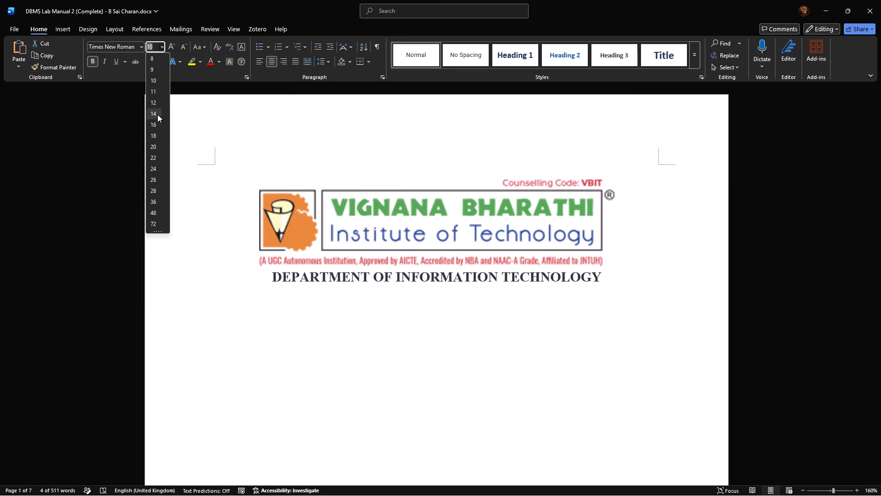
pyautogui.click(159, 122)
pyautogui.click(490, 316)
# Stretch the college logo slightly wider so it roughly matches the width of the department heading below it.
pyautogui.click(650, 269)
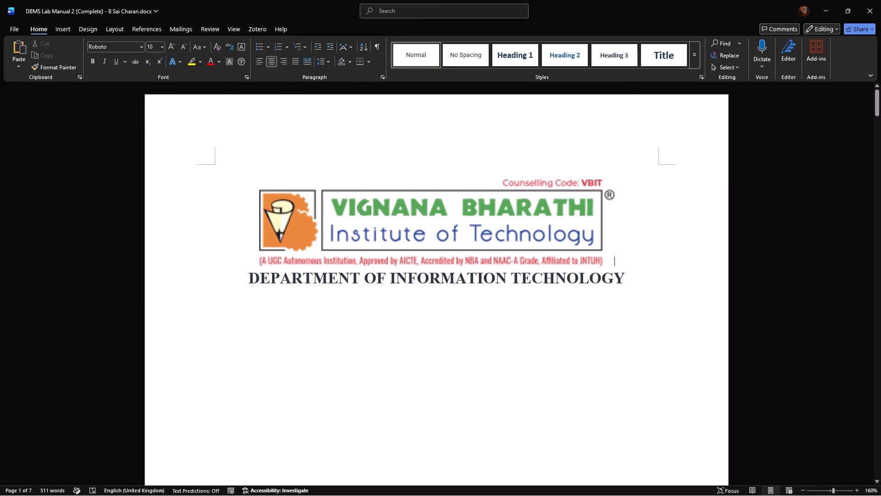
pyautogui.click(573, 239)
pyautogui.moveTo(615, 224); pyautogui.dragTo(625, 225)
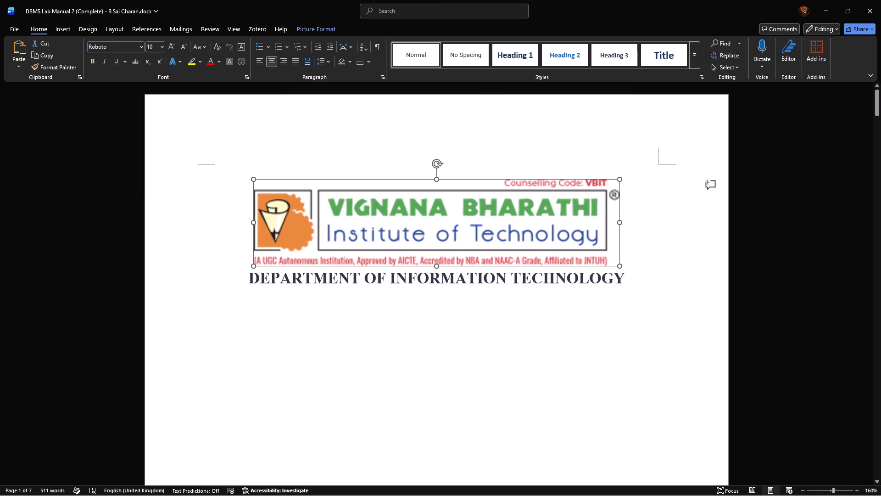
pyautogui.moveTo(625, 225); pyautogui.dragTo(625, 229)
pyautogui.click(655, 360)
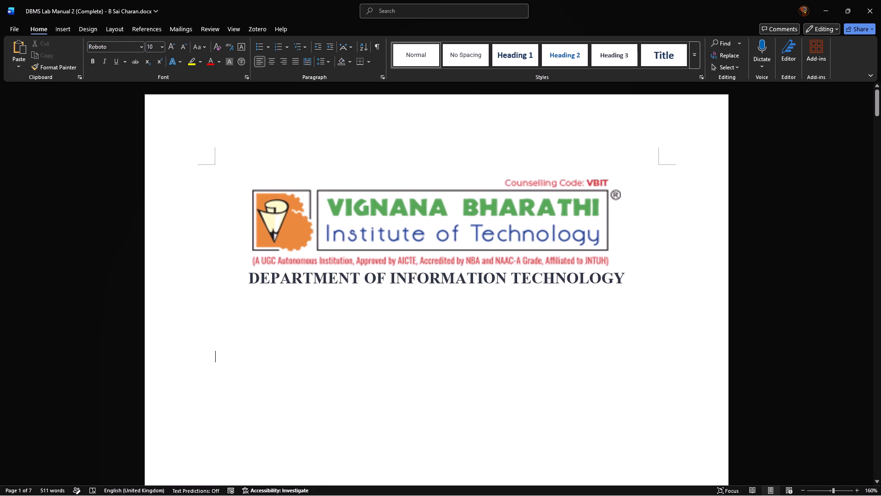
# Start a new line directly beneath the department heading.
pyautogui.click(647, 279)
pyautogui.press('Return')
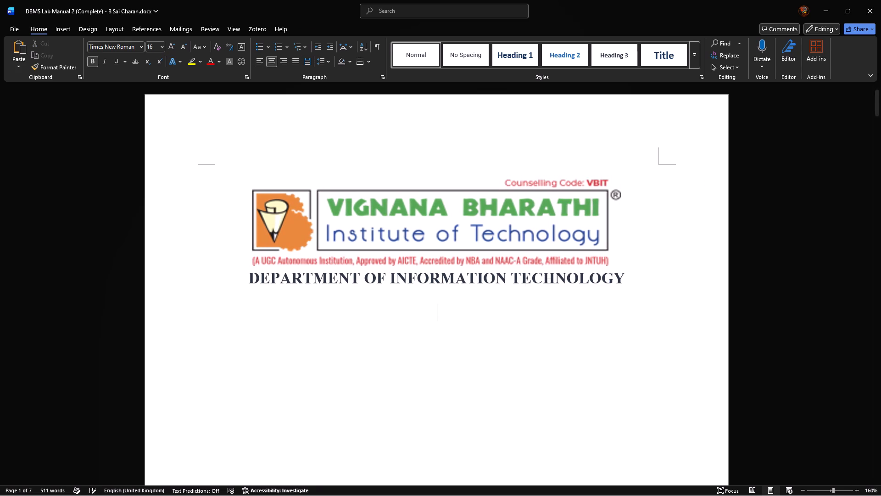
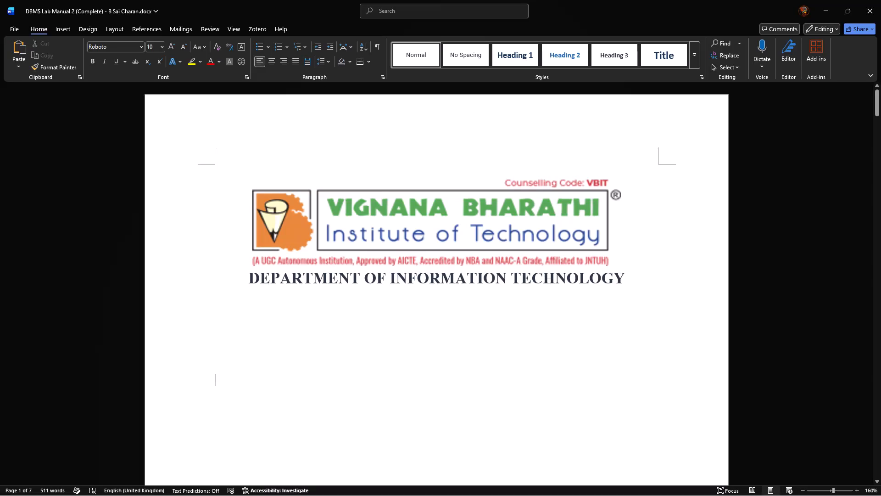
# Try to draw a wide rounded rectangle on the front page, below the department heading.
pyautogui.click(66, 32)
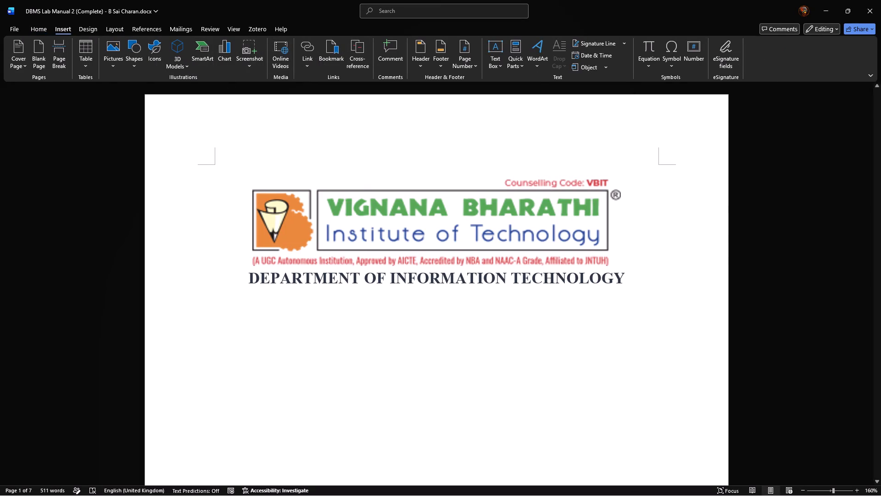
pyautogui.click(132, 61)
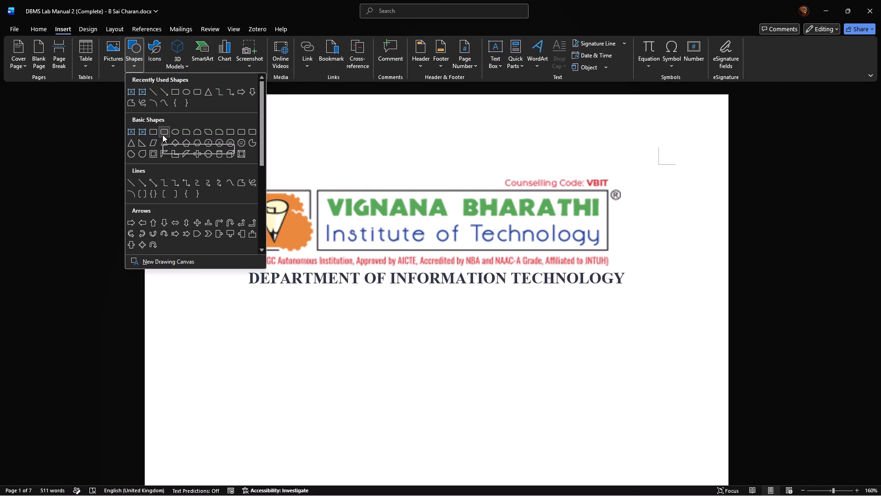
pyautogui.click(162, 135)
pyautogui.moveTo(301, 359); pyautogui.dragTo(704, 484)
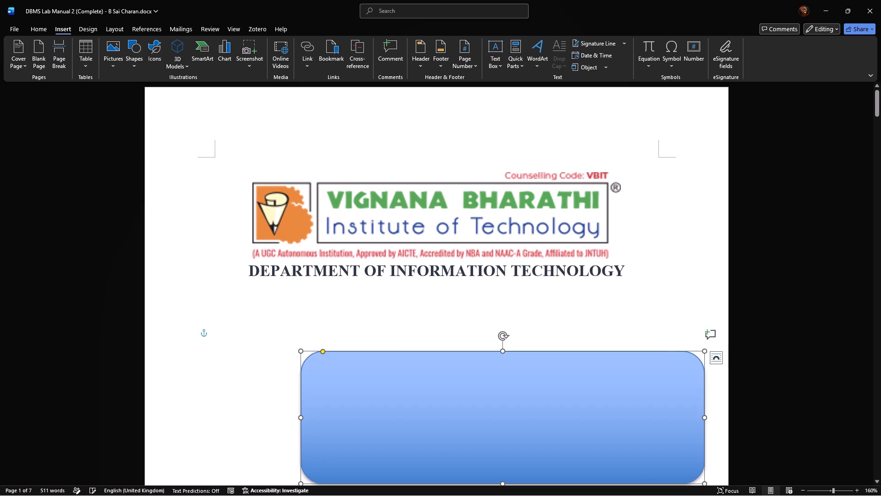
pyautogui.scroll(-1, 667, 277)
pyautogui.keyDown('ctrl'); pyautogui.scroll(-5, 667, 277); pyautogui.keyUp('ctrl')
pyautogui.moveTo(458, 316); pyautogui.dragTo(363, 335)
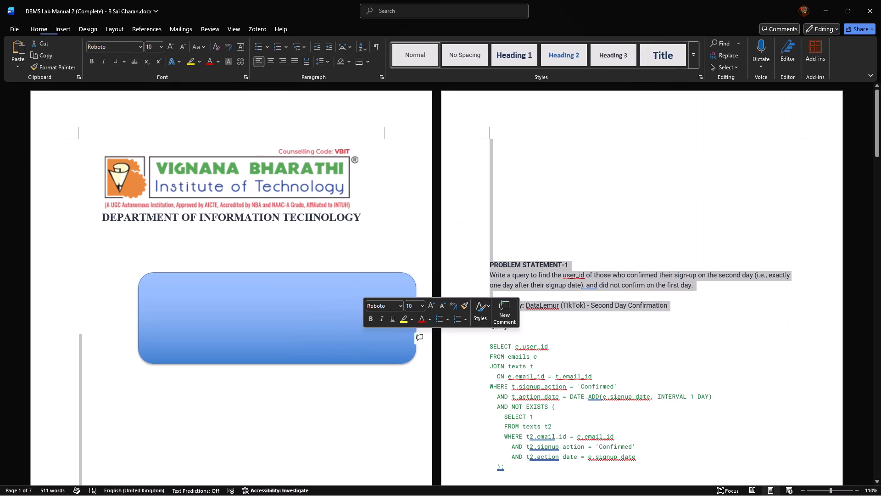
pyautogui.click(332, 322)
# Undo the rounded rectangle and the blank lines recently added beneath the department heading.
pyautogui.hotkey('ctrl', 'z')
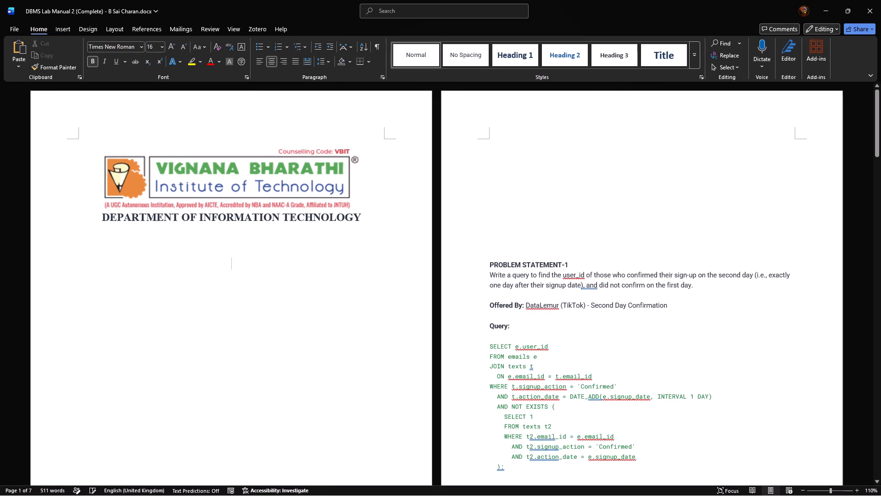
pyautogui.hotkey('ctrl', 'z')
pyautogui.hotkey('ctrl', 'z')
# Delete the blank lines above the PROBLEM STATEMENT-1 heading so it starts at the top of the second page.
pyautogui.moveTo(513, 208); pyautogui.dragTo(507, 207)
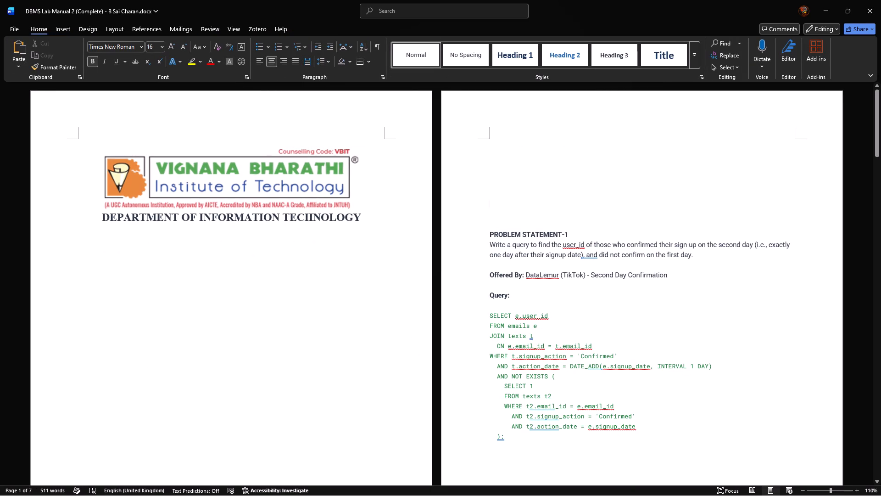
pyautogui.moveTo(507, 207); pyautogui.dragTo(493, 139)
pyautogui.press('BackSpace')
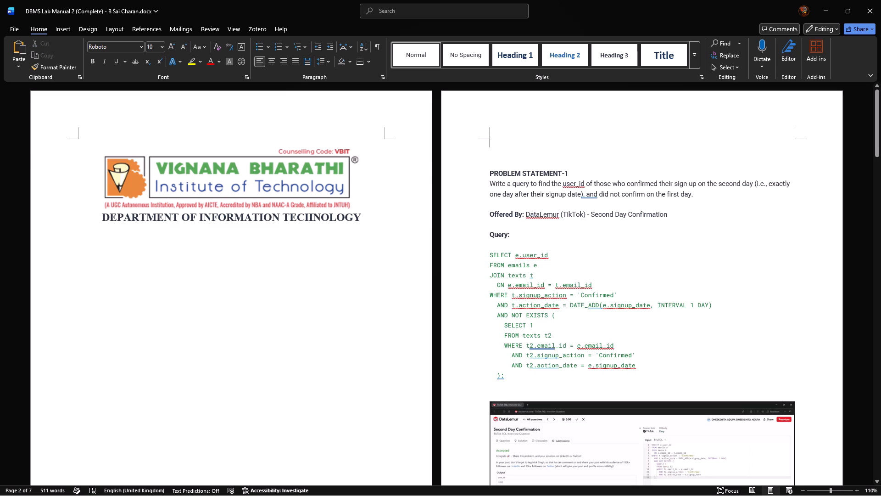
pyautogui.click(489, 168)
pyautogui.press('BackSpace')
pyautogui.press('BackSpace')
pyautogui.press('BackSpace')
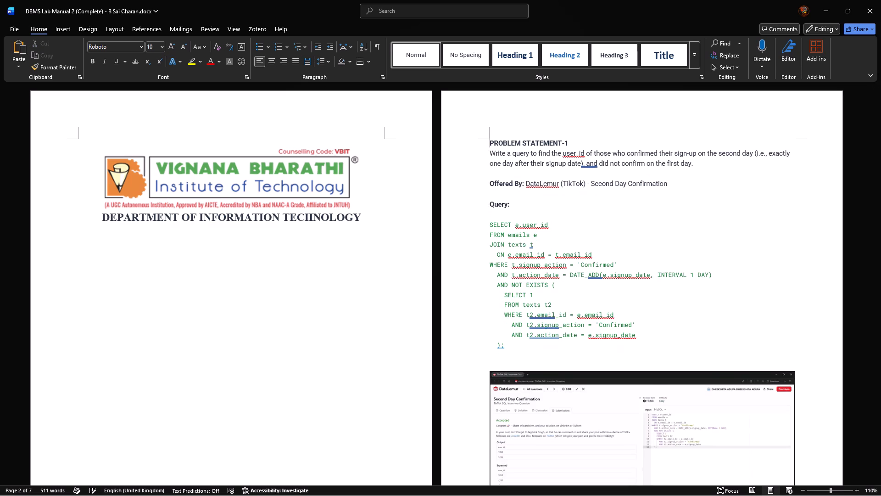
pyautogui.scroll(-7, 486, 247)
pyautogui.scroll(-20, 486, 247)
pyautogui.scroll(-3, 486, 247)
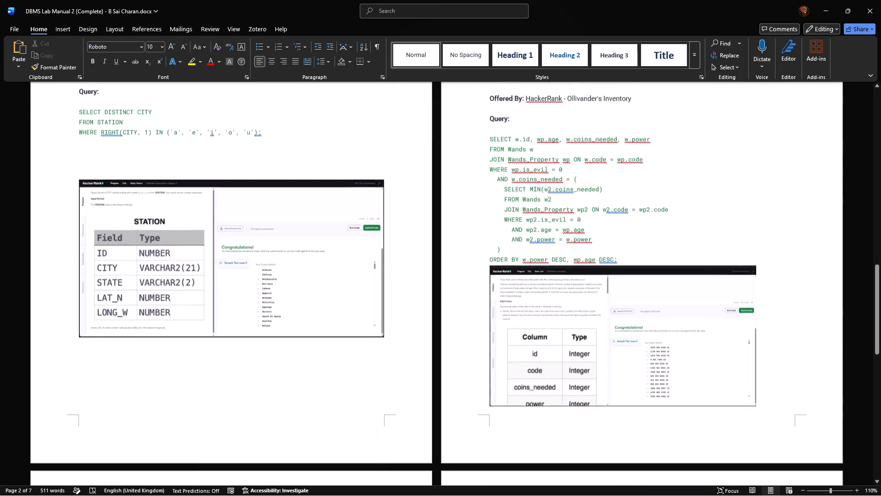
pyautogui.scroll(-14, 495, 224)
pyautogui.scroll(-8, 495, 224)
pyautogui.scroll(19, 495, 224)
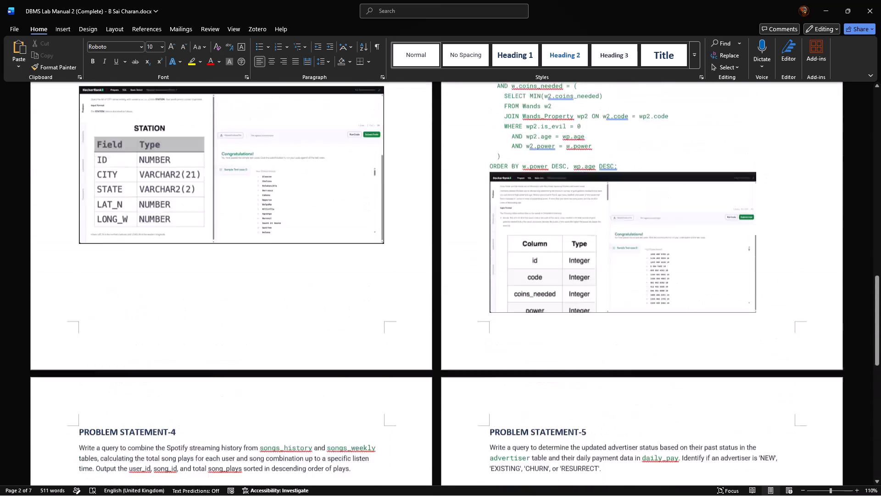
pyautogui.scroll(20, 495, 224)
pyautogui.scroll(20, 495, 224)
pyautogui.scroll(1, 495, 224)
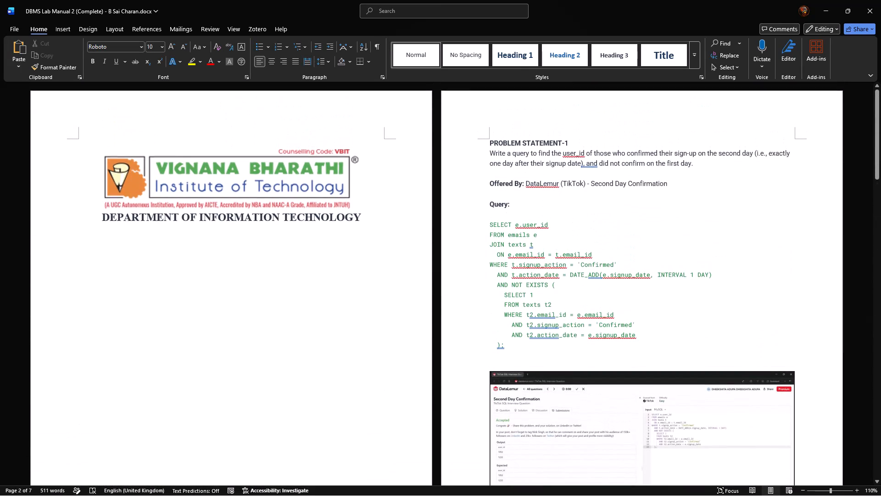
# Draw a rounded rectangle about 10.8 cm wide and 7.1 cm high below the department heading, roughly centred under it.
pyautogui.click(224, 308)
pyautogui.keyDown('ctrl'); pyautogui.scroll(5, 219, 301); pyautogui.keyUp('ctrl')
pyautogui.scroll(-5, 303, 306)
pyautogui.scroll(5, 312, 306)
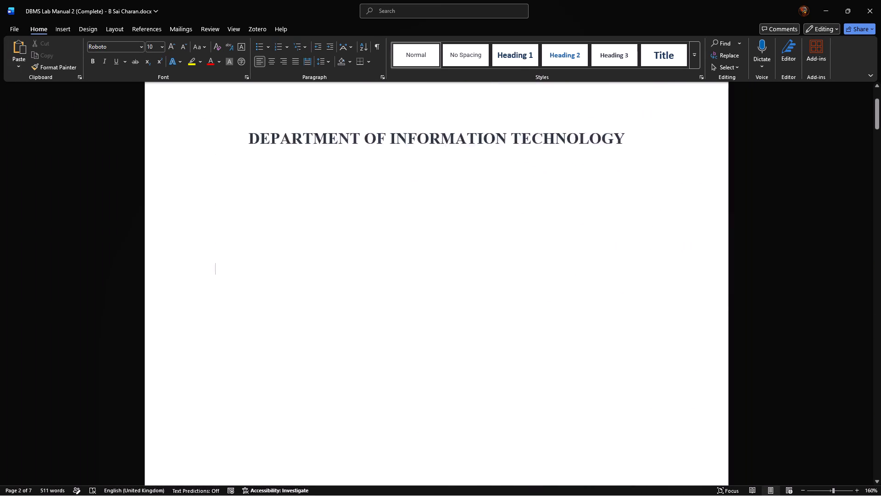
pyautogui.click(65, 28)
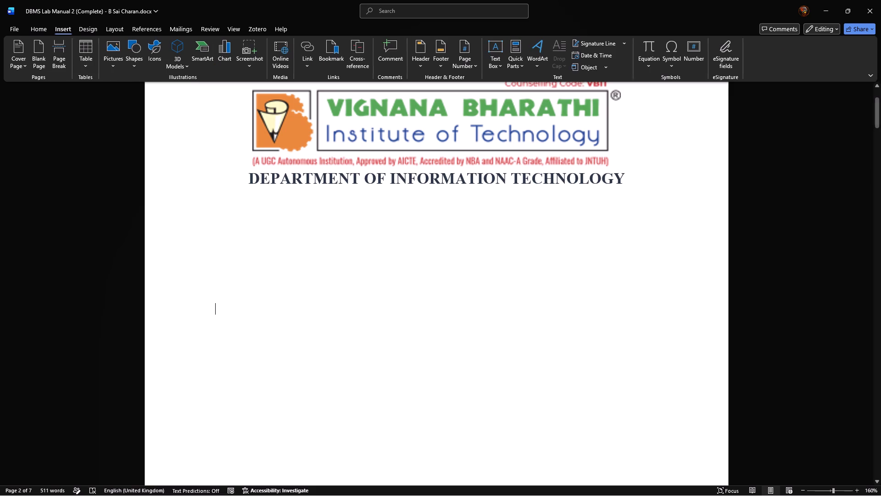
pyautogui.click(111, 60)
pyautogui.click(144, 65)
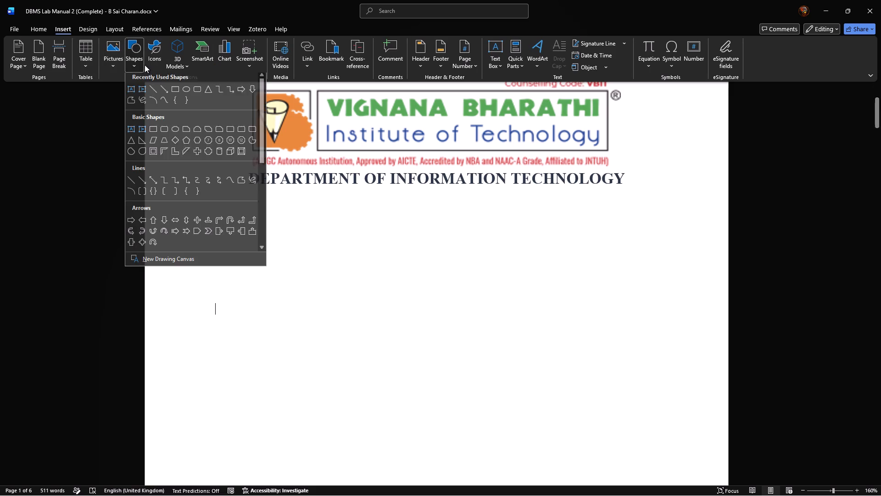
pyautogui.click(164, 134)
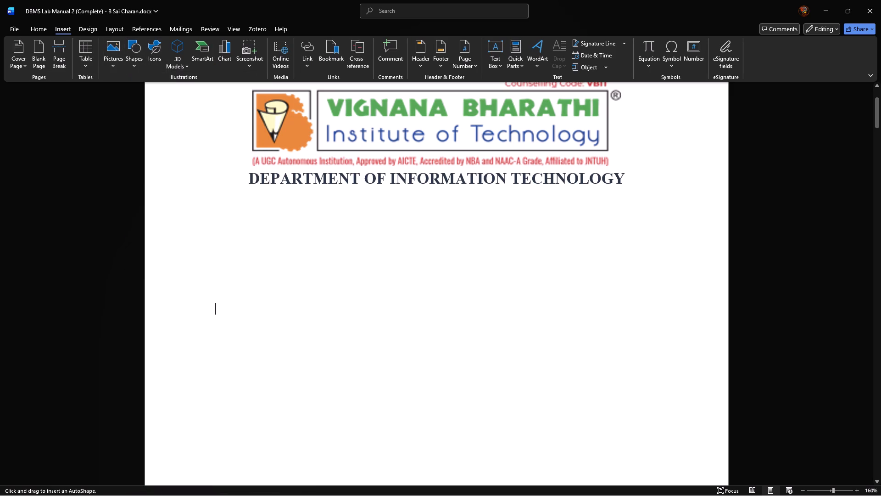
pyautogui.moveTo(310, 289); pyautogui.dragTo(610, 483)
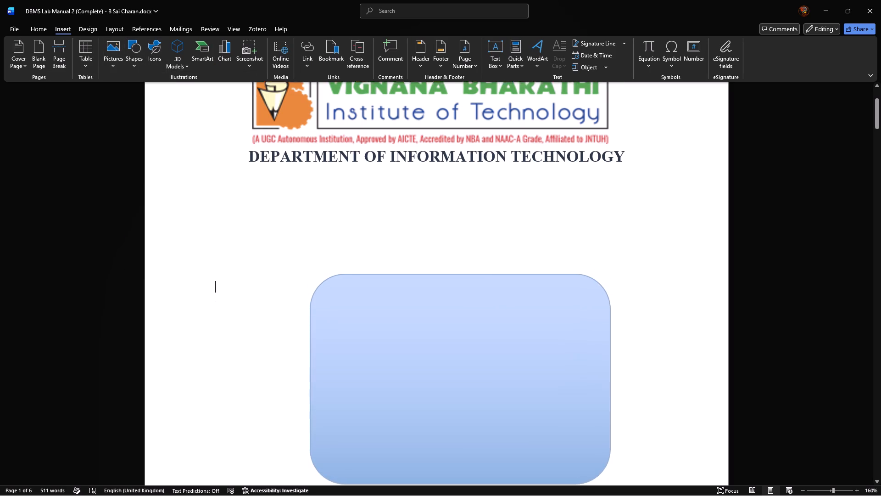
pyautogui.moveTo(610, 483); pyautogui.dragTo(610, 456)
pyautogui.moveTo(396, 321); pyautogui.dragTo(392, 317)
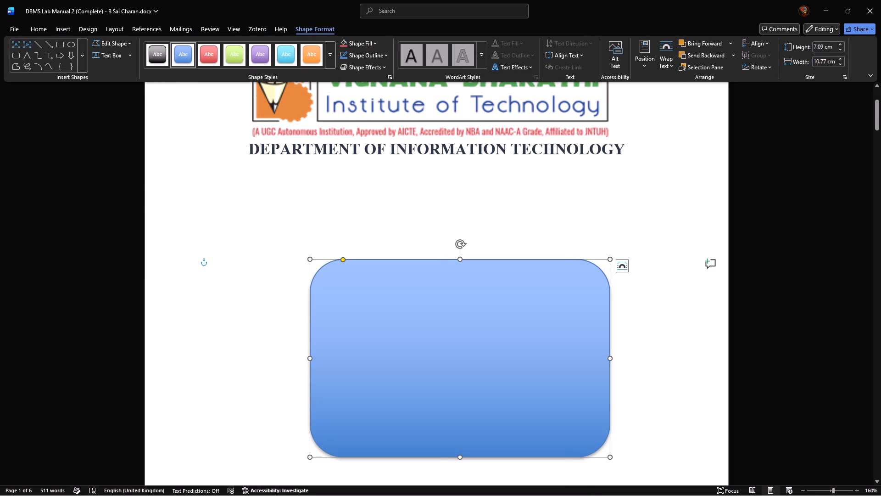
pyautogui.moveTo(392, 317); pyautogui.dragTo(366, 319)
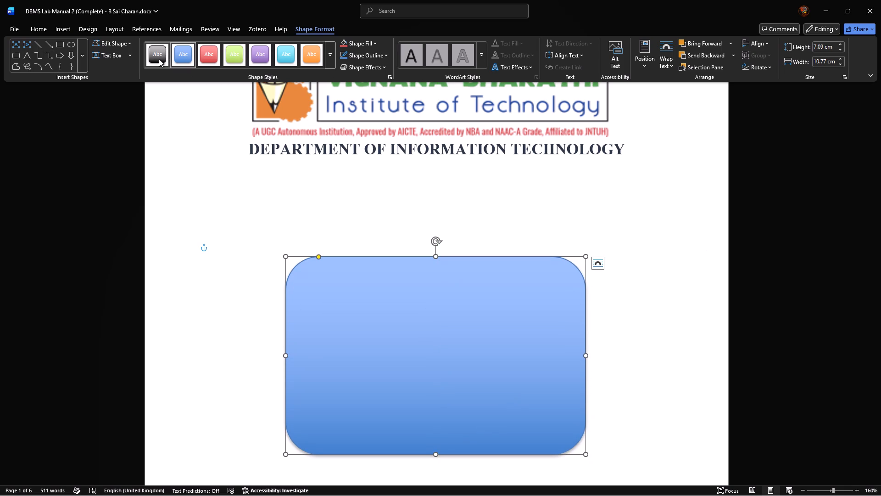
# Style the rounded rectangle with the black-outlined white theme style, the darkest near-black outline shade and a 3 pt outline weight.
pyautogui.click(329, 56)
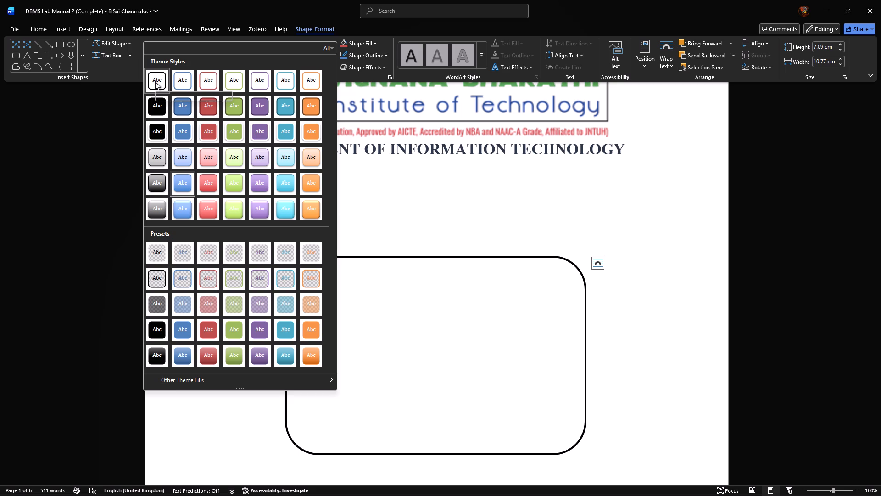
pyautogui.click(155, 82)
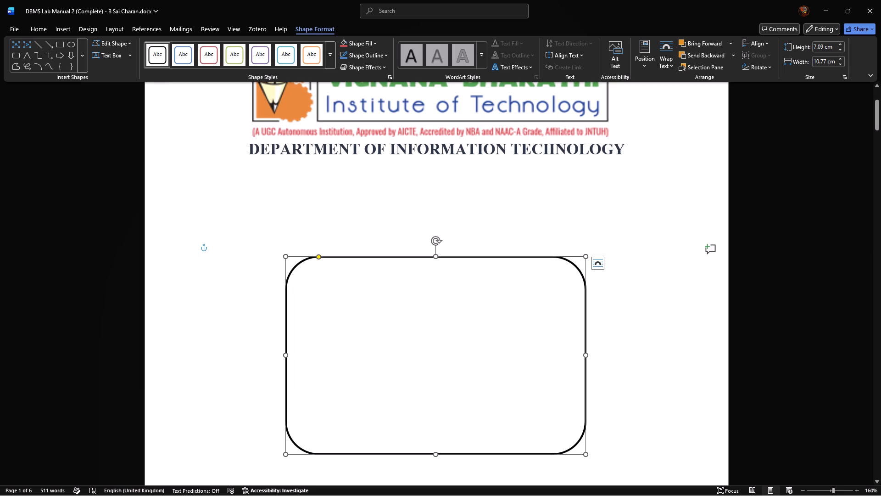
pyautogui.click(385, 56)
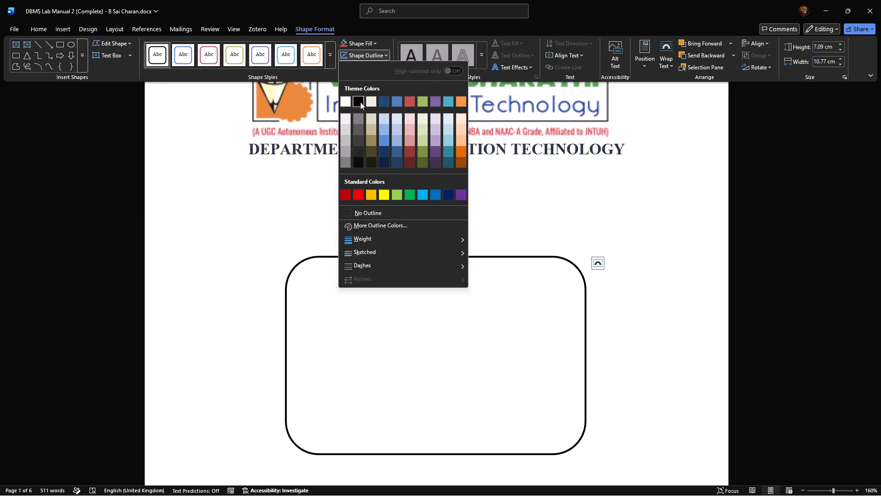
pyautogui.click(361, 165)
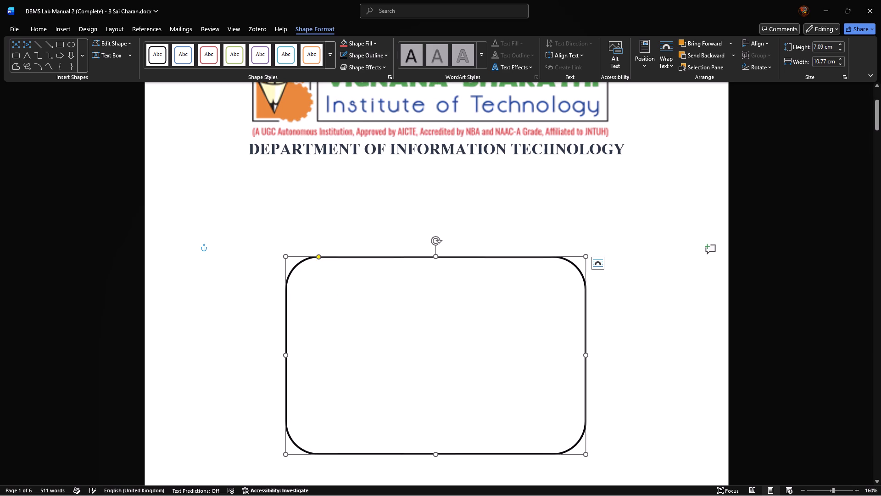
pyautogui.click(382, 54)
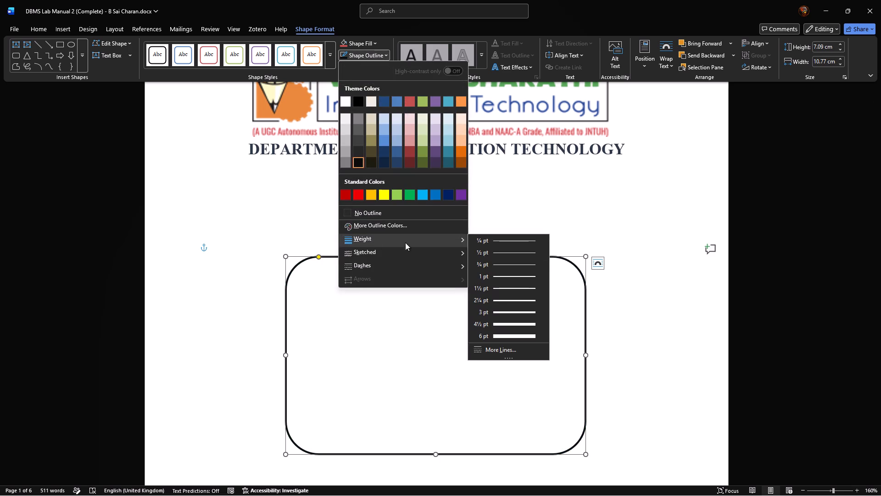
pyautogui.click(499, 313)
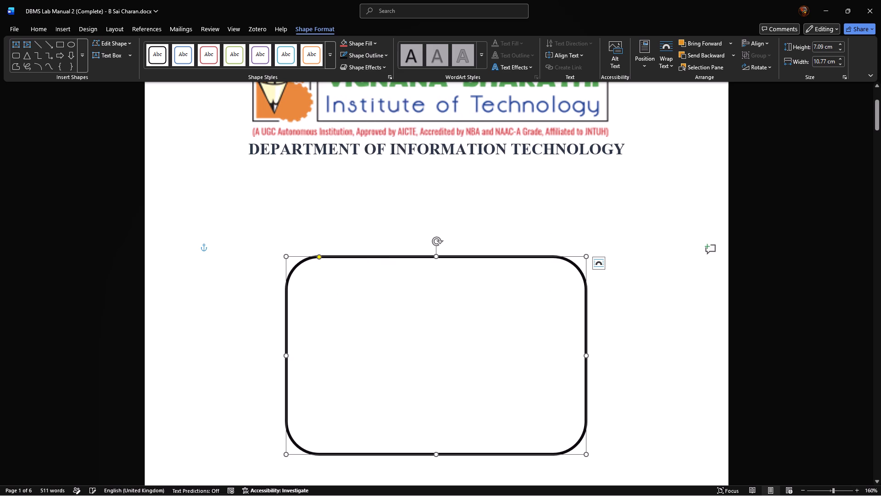
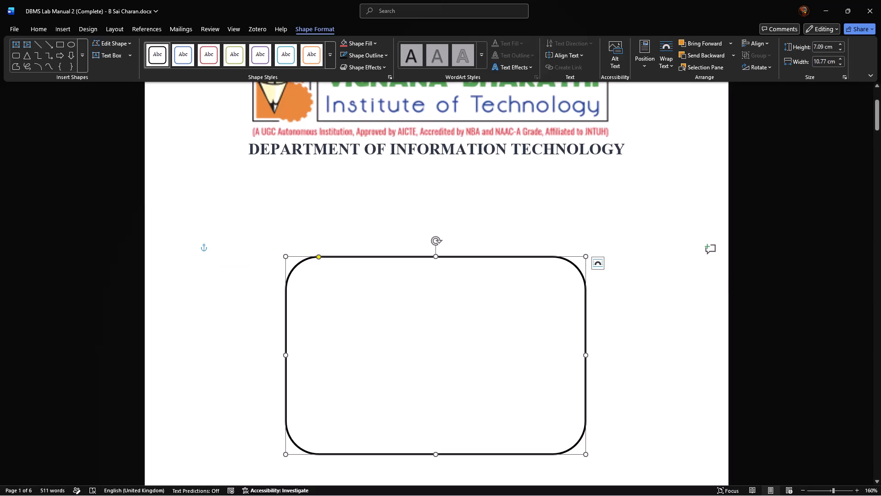
# Undo the last outline change on the rounded rectangle below the department heading.
pyautogui.hotkey('ctrl', 'z')
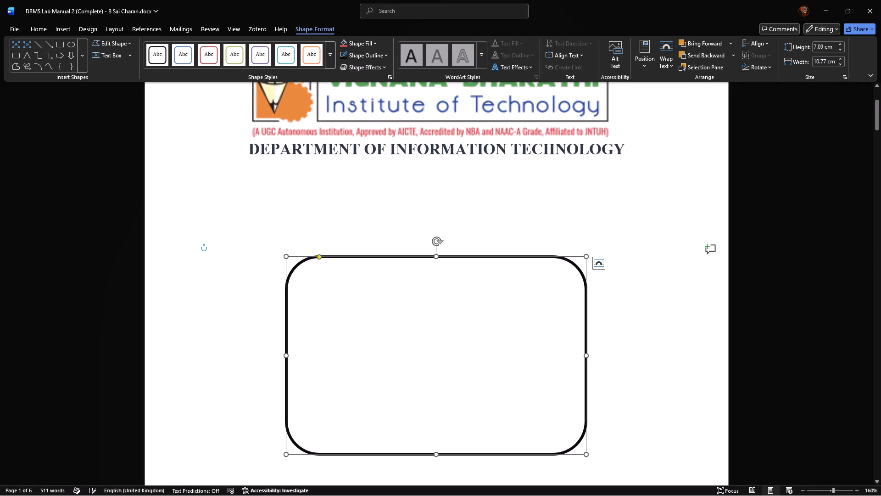
pyautogui.click(356, 232)
# Draw a second rounded rectangle about 10.1 cm wide and 6.4 cm high inside the black-outlined one.
pyautogui.click(67, 27)
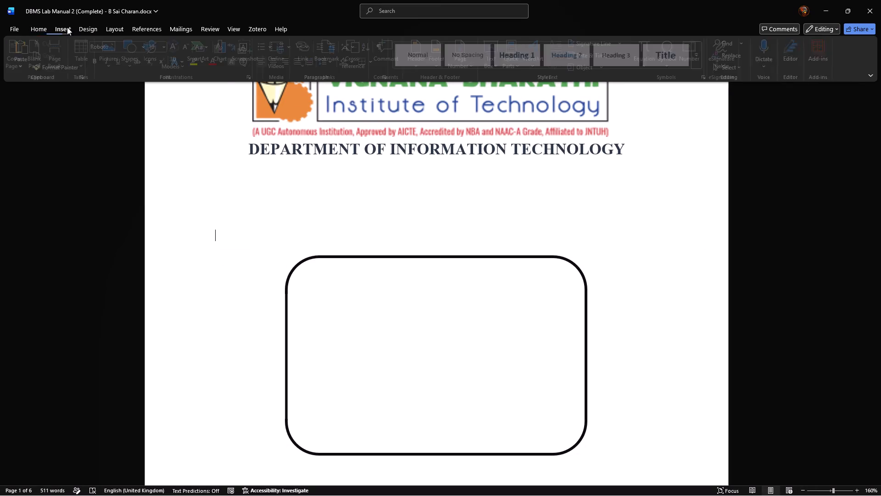
pyautogui.click(134, 57)
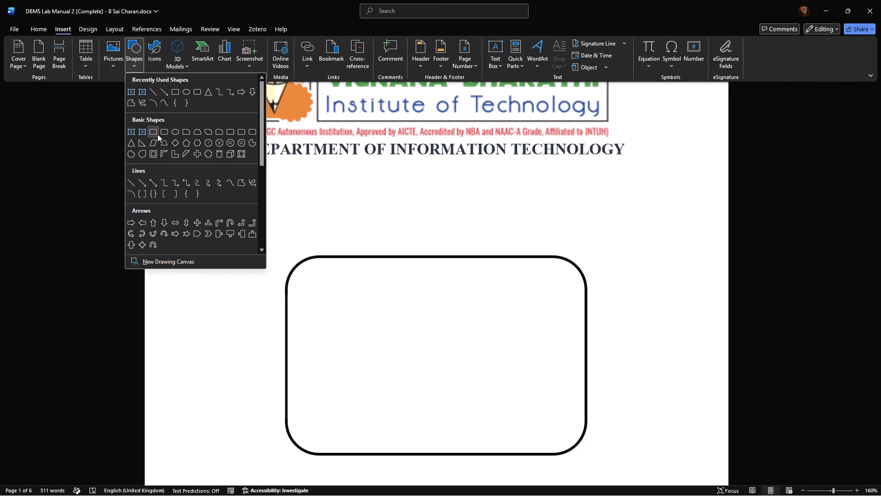
pyautogui.click(163, 134)
pyautogui.moveTo(297, 272); pyautogui.dragTo(364, 352)
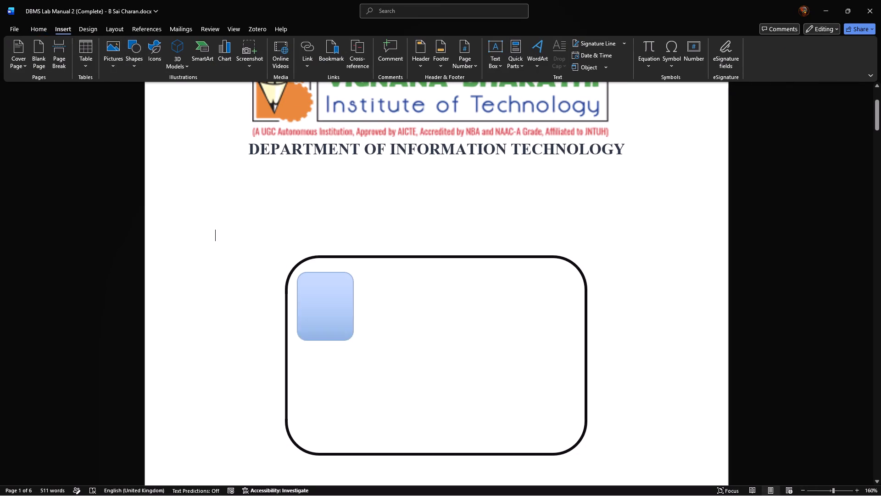
pyautogui.moveTo(364, 352); pyautogui.dragTo(580, 450)
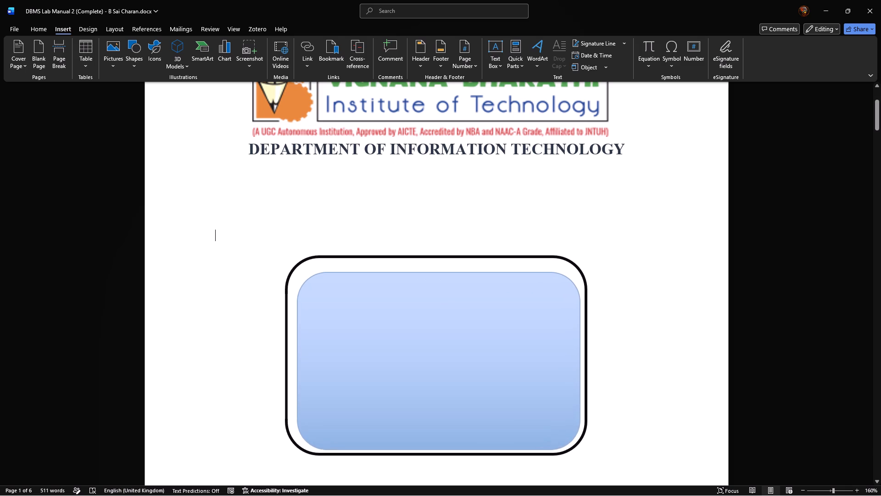
pyautogui.moveTo(580, 450); pyautogui.dragTo(580, 450)
# Move the inner rounded rectangle near the frame's upper-left corner and enlarge it to about 10.5 cm wide and 6.8 cm high.
pyautogui.moveTo(428, 349); pyautogui.dragTo(425, 348)
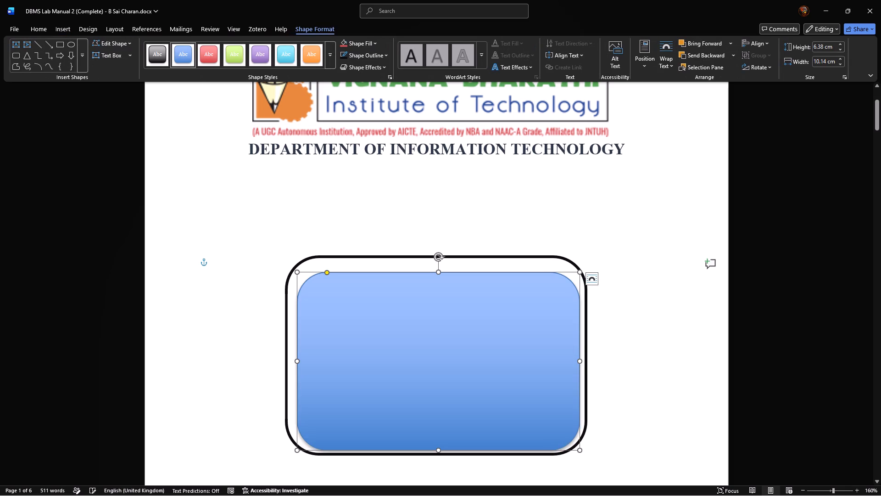
pyautogui.moveTo(425, 348); pyautogui.dragTo(422, 338)
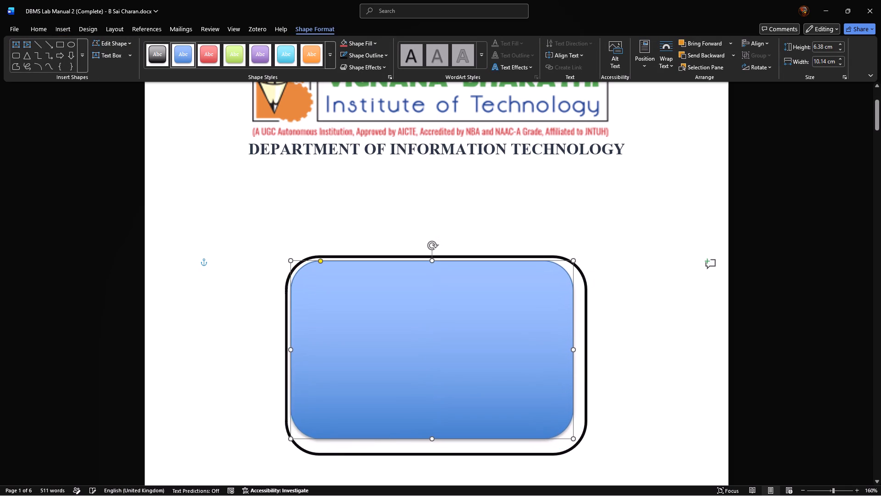
pyautogui.moveTo(422, 338); pyautogui.dragTo(421, 337)
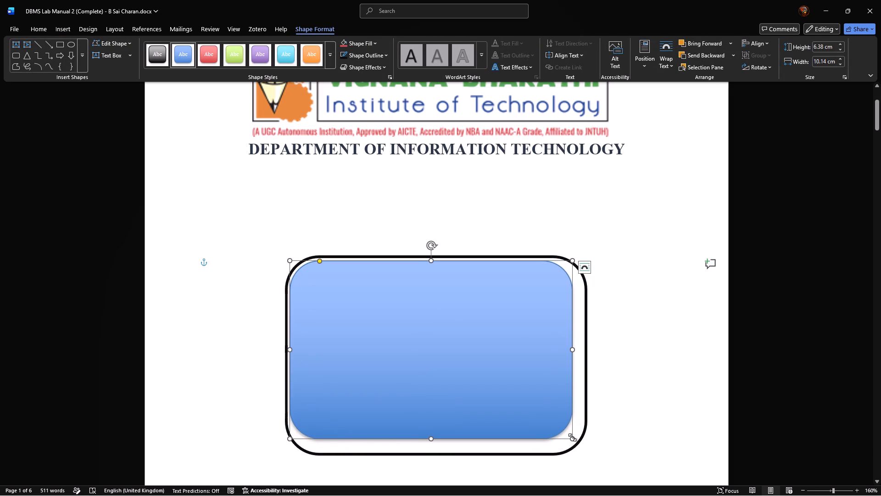
pyautogui.moveTo(572, 438); pyautogui.dragTo(579, 448)
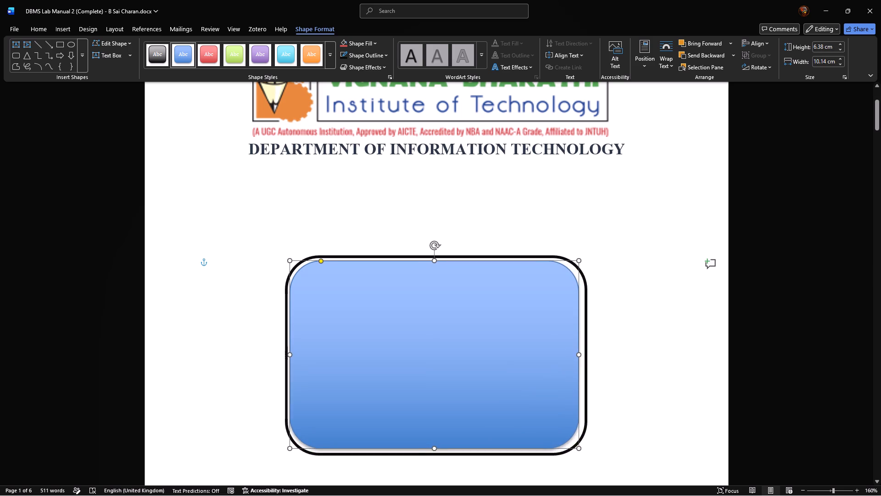
pyautogui.moveTo(579, 448); pyautogui.dragTo(582, 451)
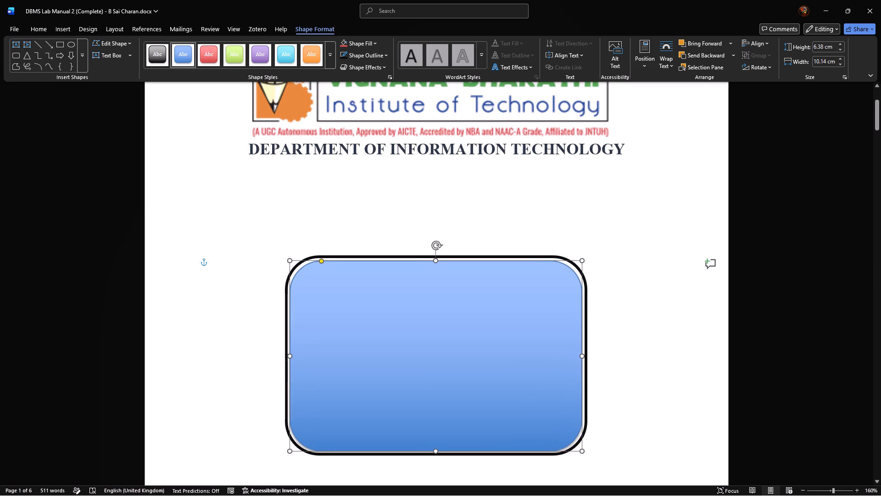
pyautogui.moveTo(582, 451); pyautogui.dragTo(582, 450)
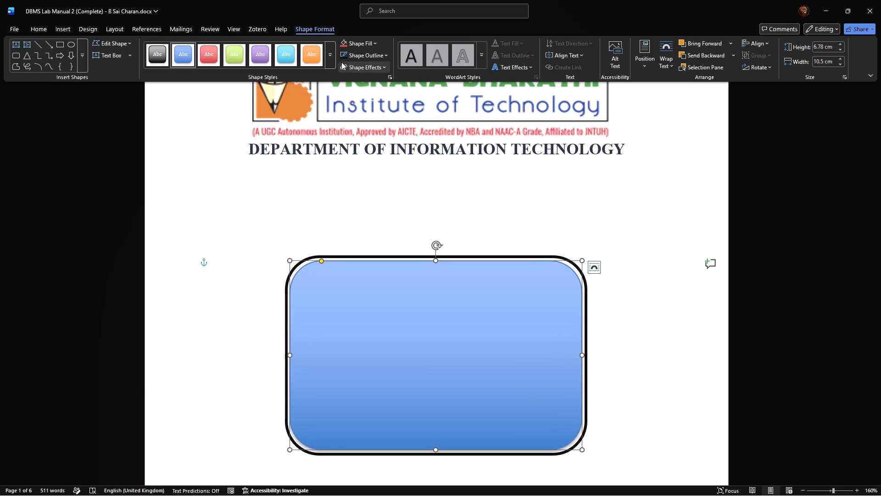
# Apply the transparent preset style with a black outline to the inner rounded rectangle.
pyautogui.click(329, 58)
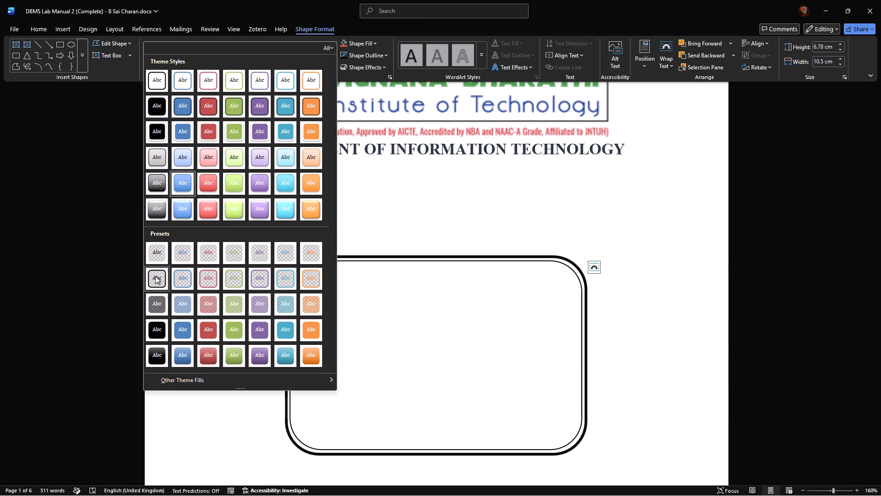
pyautogui.click(155, 276)
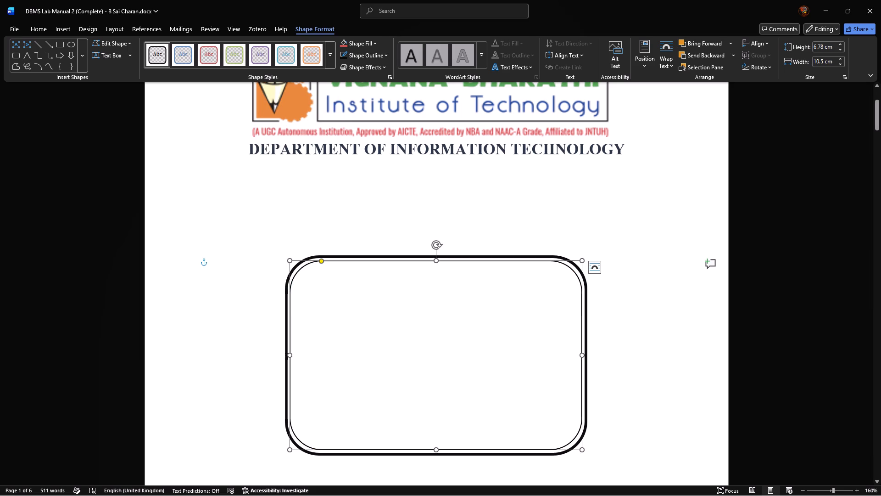
# Fine-tune the inner rounded rectangle's edges and position to leave an even gap inside the thick frame, about 10.5 cm wide.
pyautogui.click(290, 260)
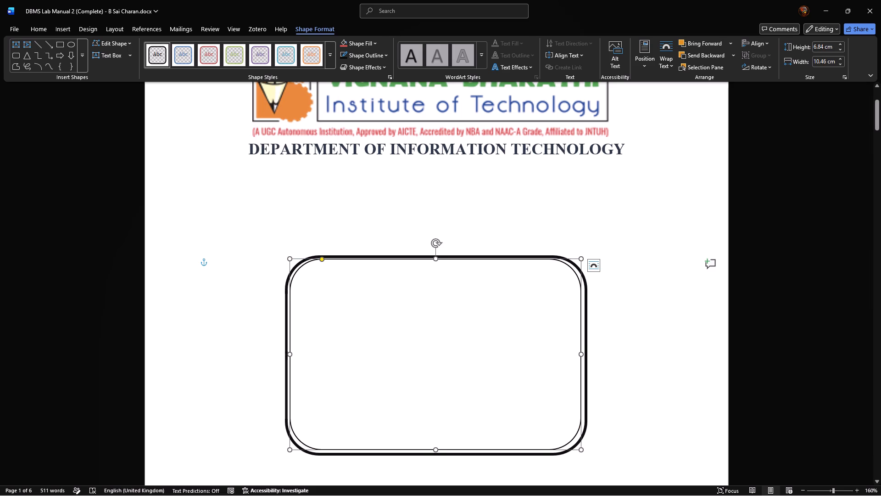
pyautogui.moveTo(436, 257); pyautogui.dragTo(437, 262)
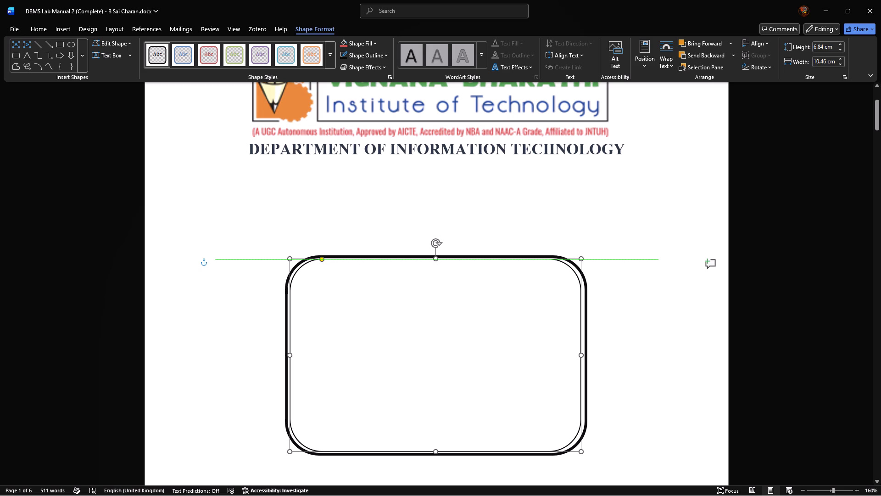
pyautogui.moveTo(437, 262); pyautogui.dragTo(438, 263)
pyautogui.click(437, 257)
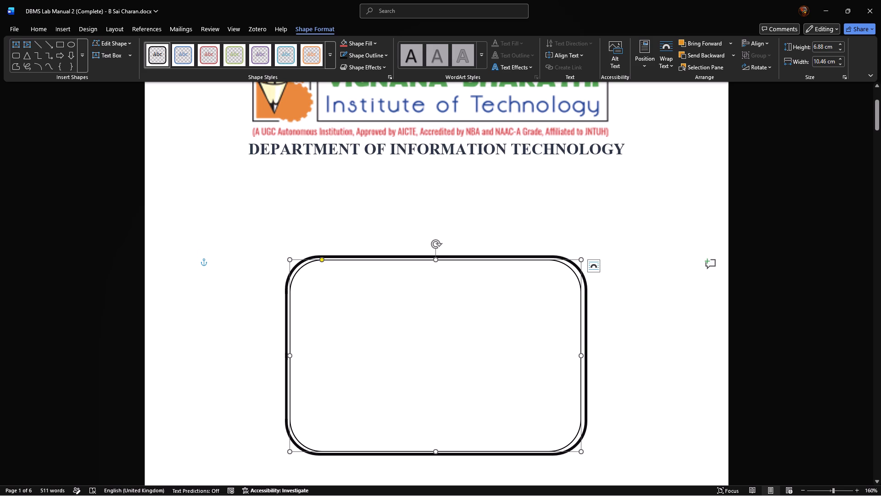
pyautogui.click(436, 452)
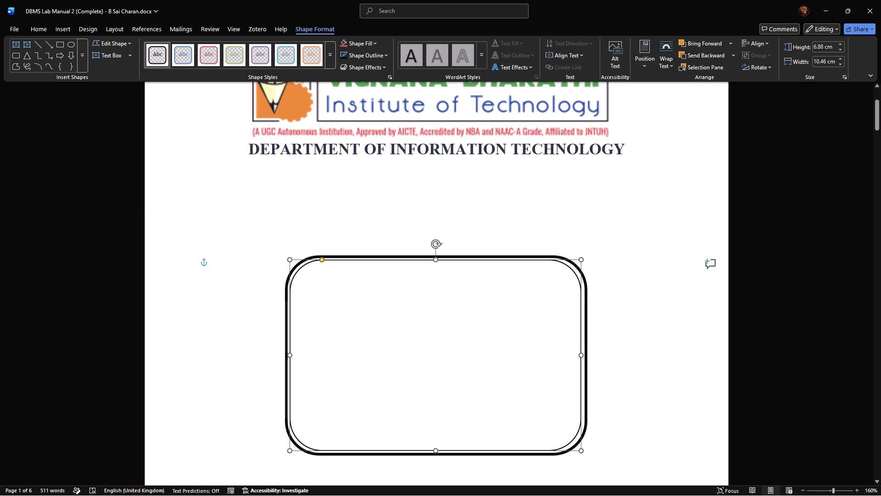
pyautogui.click(290, 355)
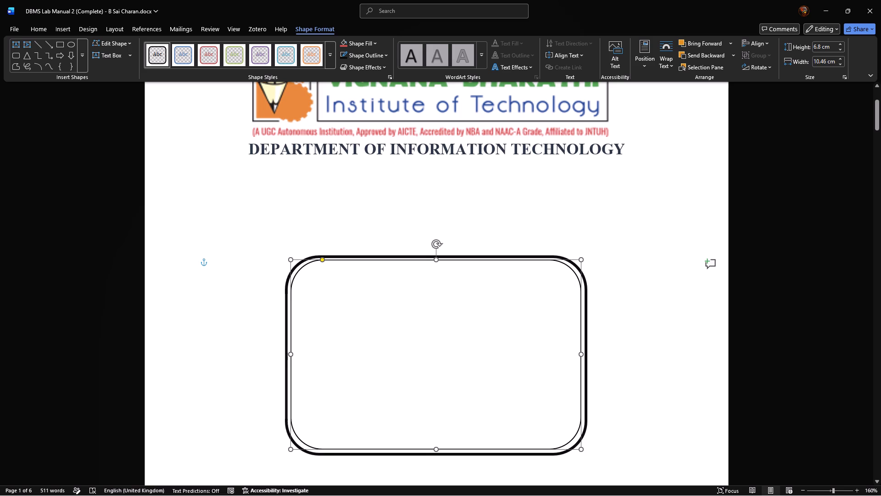
pyautogui.click(580, 355)
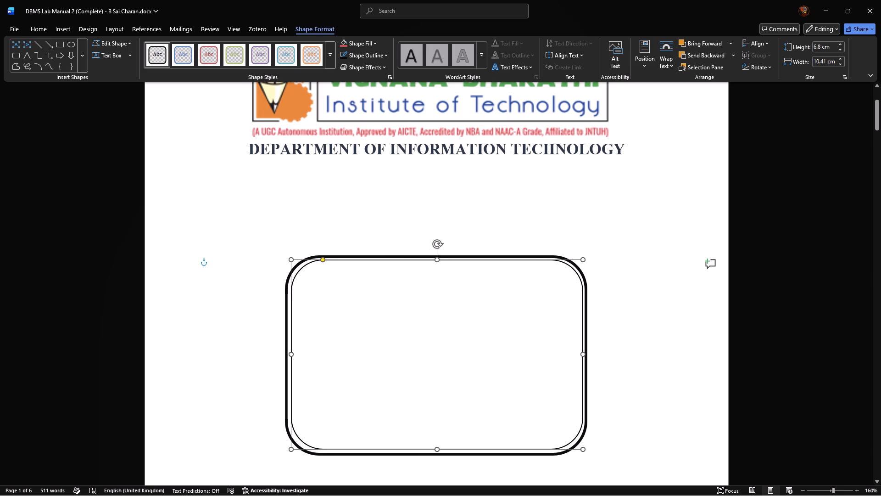
pyautogui.click(438, 261)
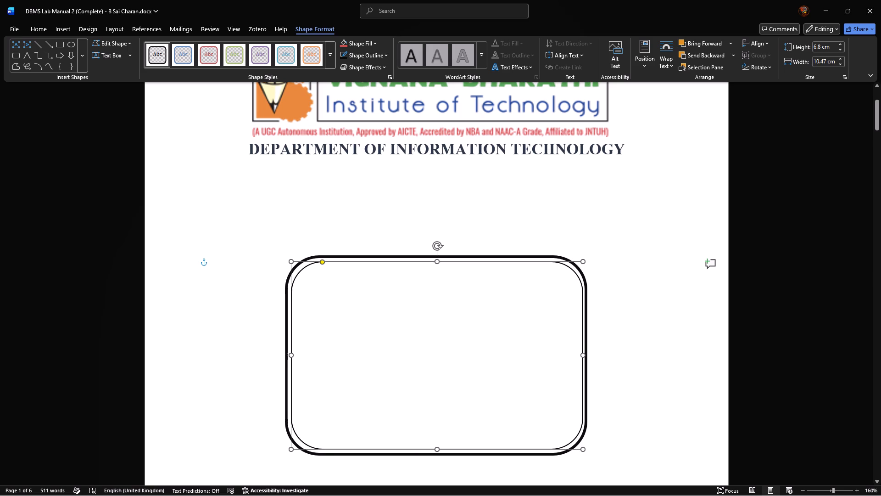
pyautogui.click(725, 357)
# Reposition the thick outer rounded rectangle so it sits evenly around the inner one, keeping its original size.
pyautogui.click(554, 328)
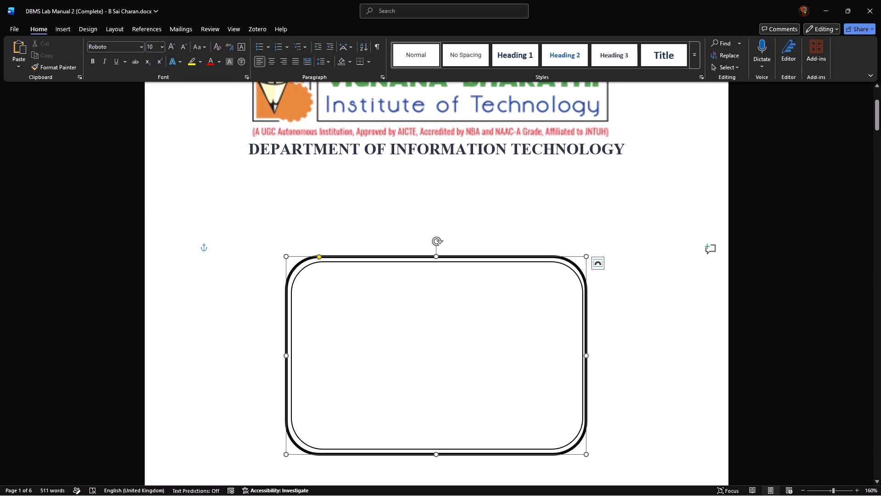
pyautogui.click(584, 355)
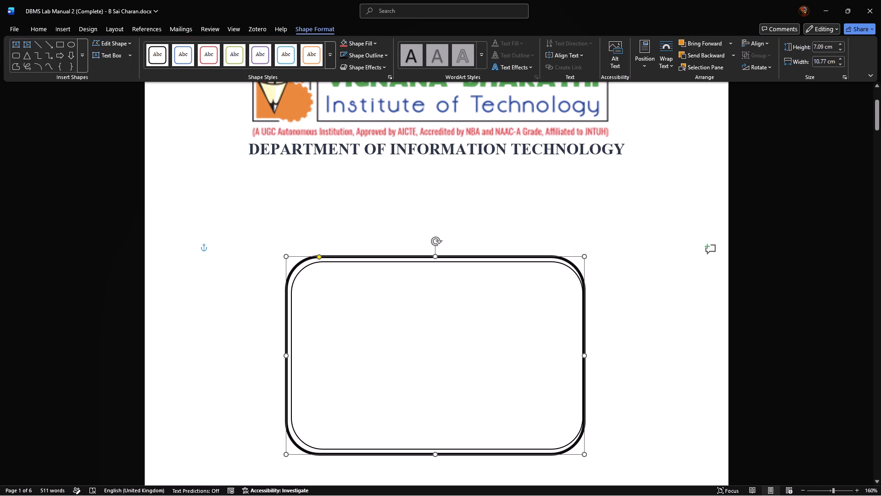
pyautogui.hotkey('ctrl', 'z')
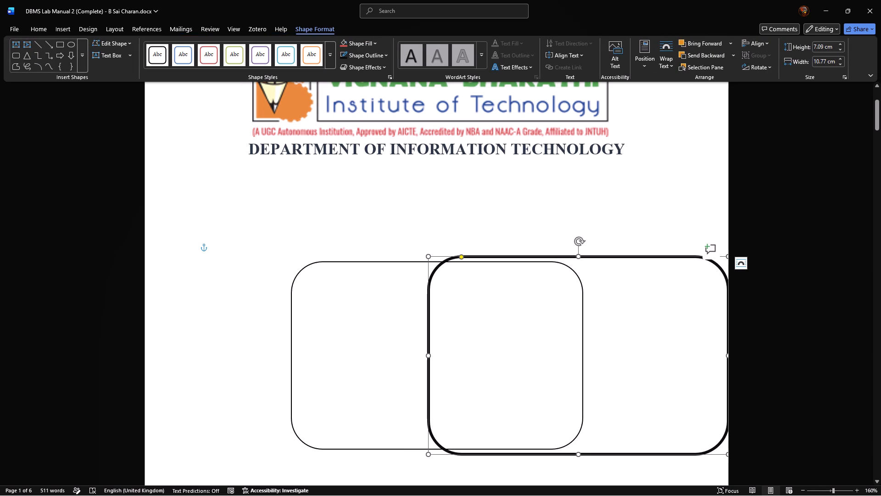
pyautogui.moveTo(662, 321); pyautogui.dragTo(523, 325)
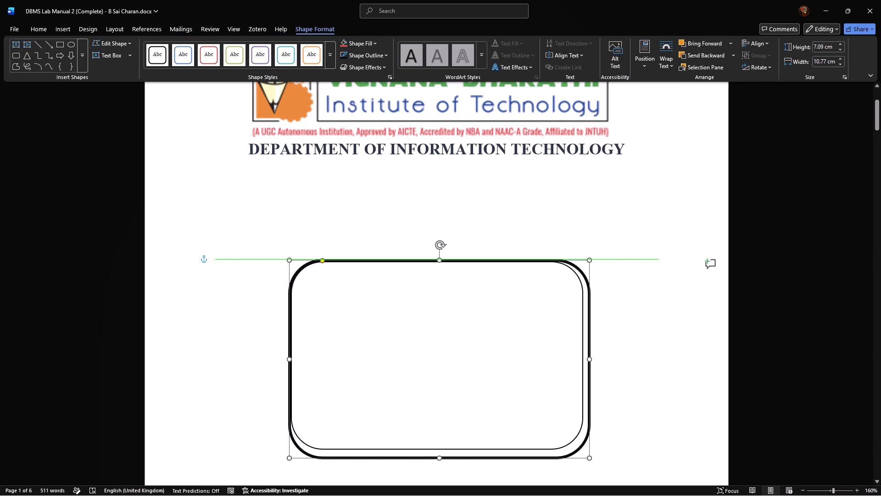
pyautogui.moveTo(523, 325); pyautogui.dragTo(522, 319)
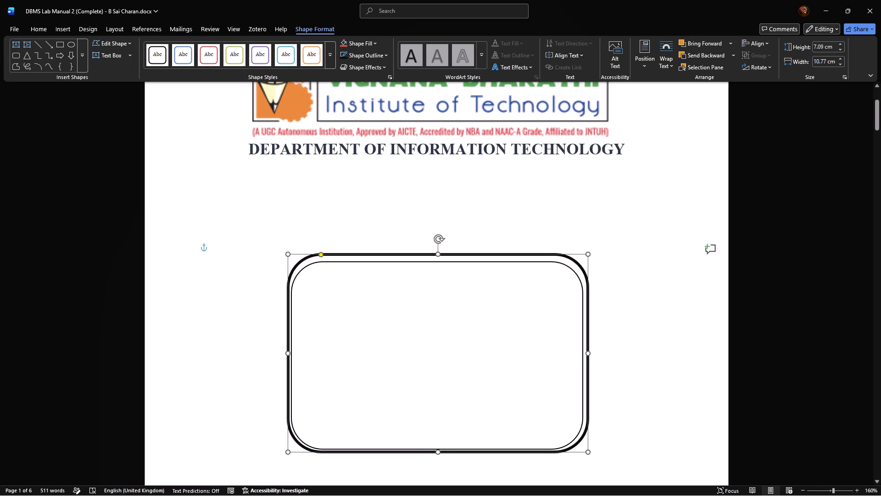
pyautogui.moveTo(522, 319); pyautogui.dragTo(521, 320)
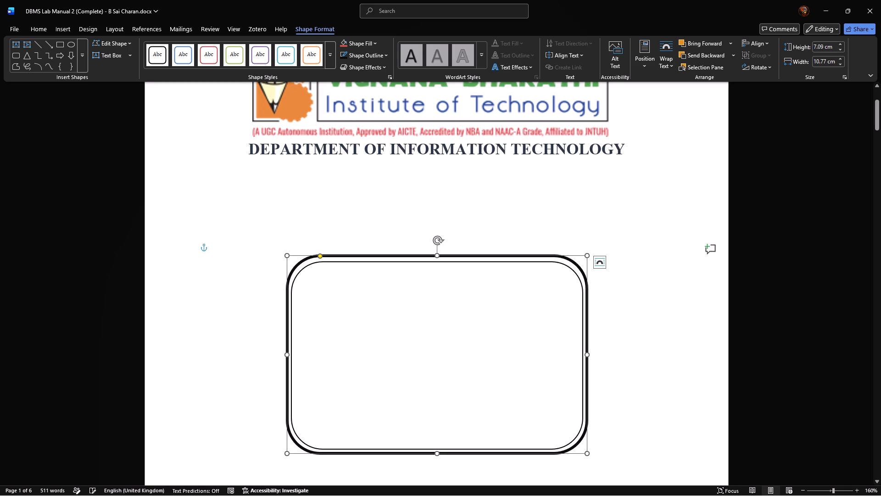
pyautogui.click(674, 329)
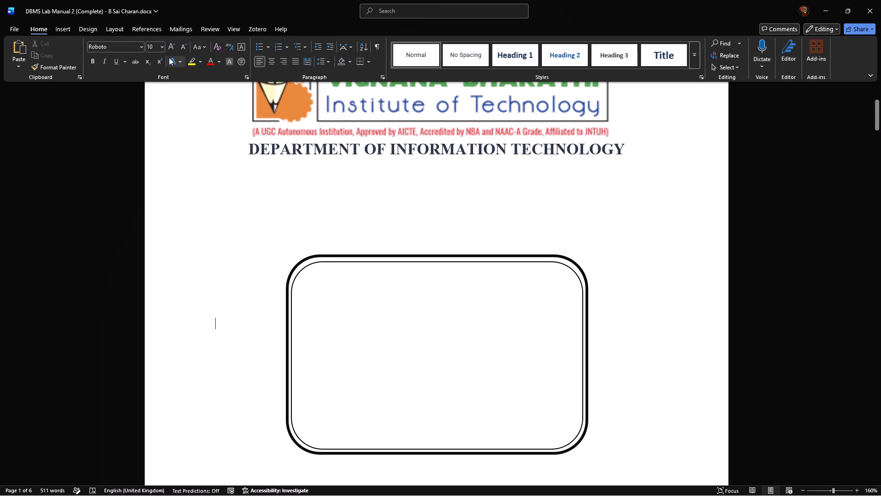
# Draw a text box about 7.3 cm wide and 2.8 cm high in the middle of the double rounded frame.
pyautogui.click(67, 34)
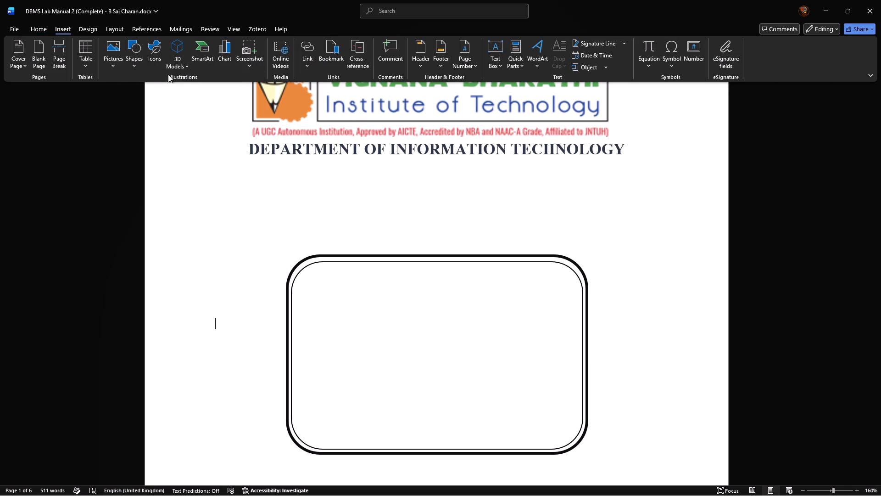
pyautogui.click(137, 66)
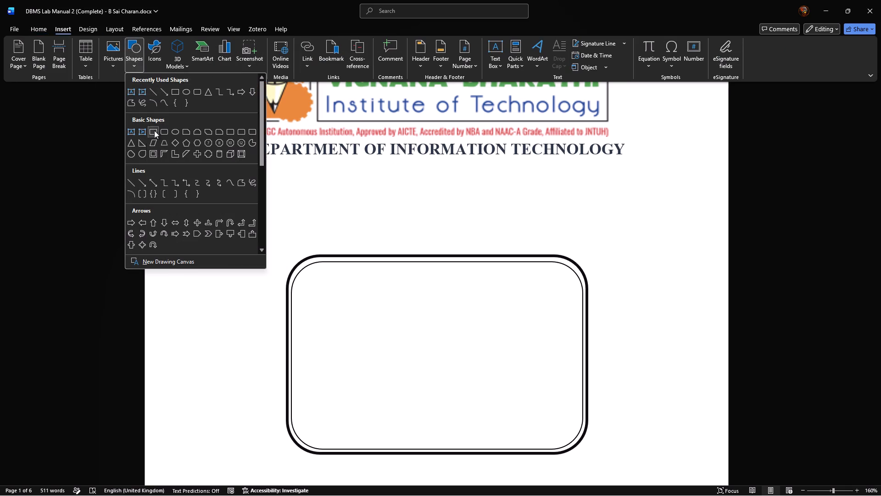
pyautogui.click(134, 93)
pyautogui.moveTo(327, 315); pyautogui.dragTo(503, 390)
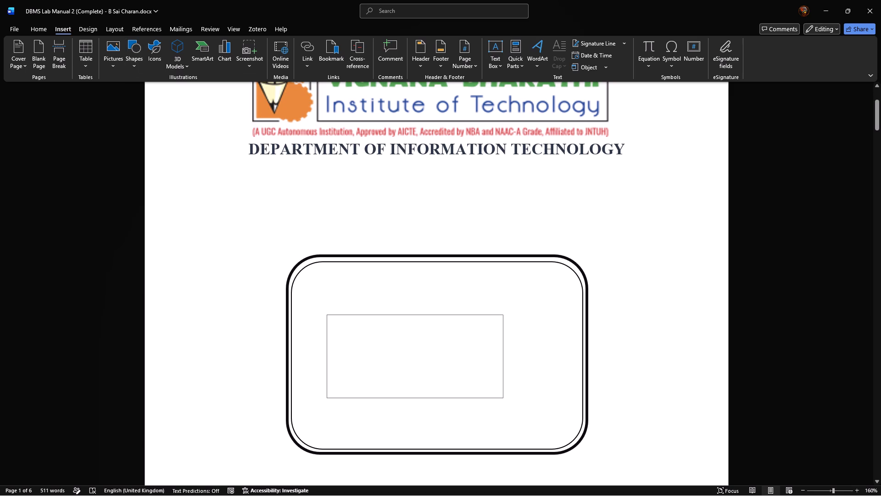
pyautogui.moveTo(503, 390); pyautogui.dragTo(531, 394)
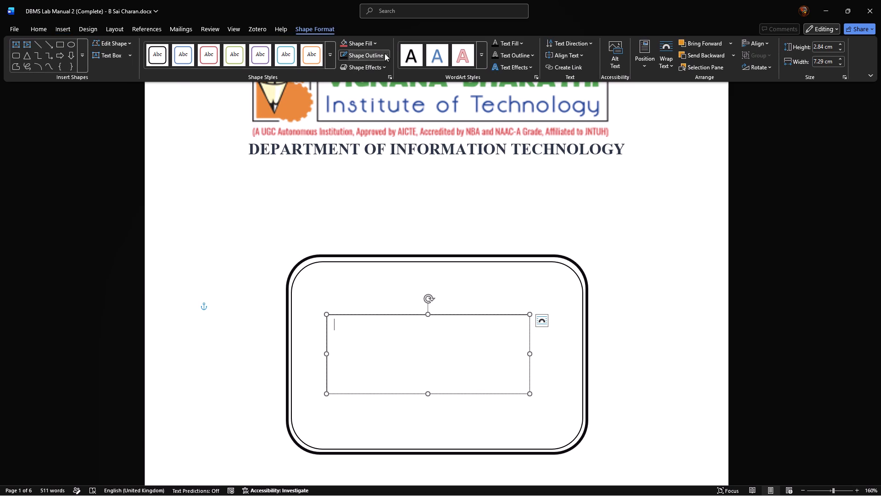
# Recolour the text box outline with a white theme shade so its black border no longer shows.
pyautogui.click(388, 54)
pyautogui.click(343, 97)
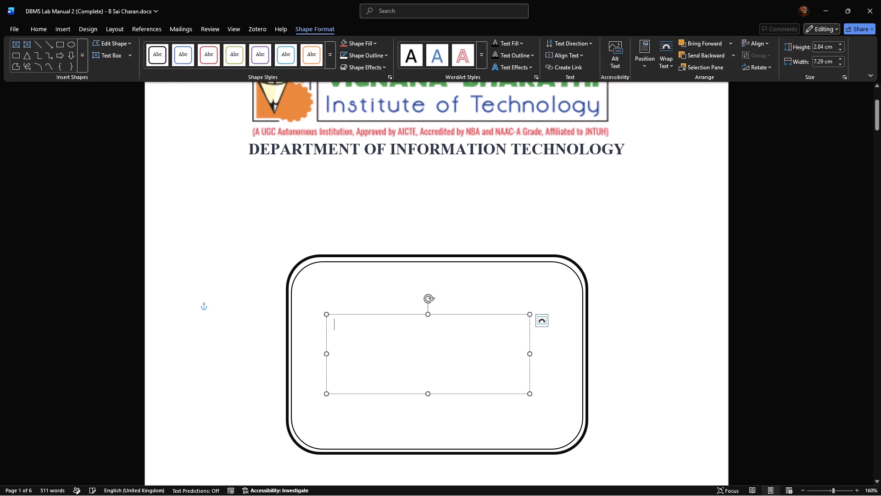
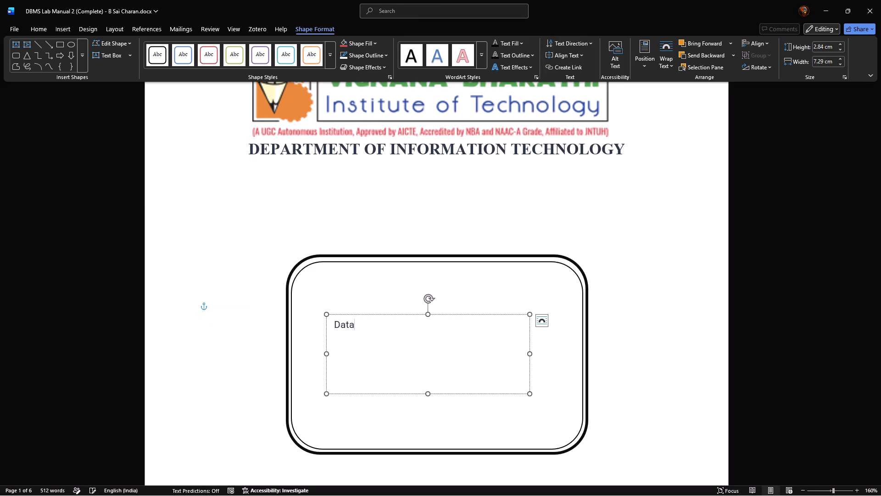
# Replace the mixed-case start of the title in the framed text box with capitals, beginning "DATABASE MANG".
pyautogui.write('Ba')
pyautogui.press('BackSpace')
pyautogui.press('BackSpace')
pyautogui.press('BackSpace')
pyautogui.press('BackSpace')
pyautogui.press('BackSpace')
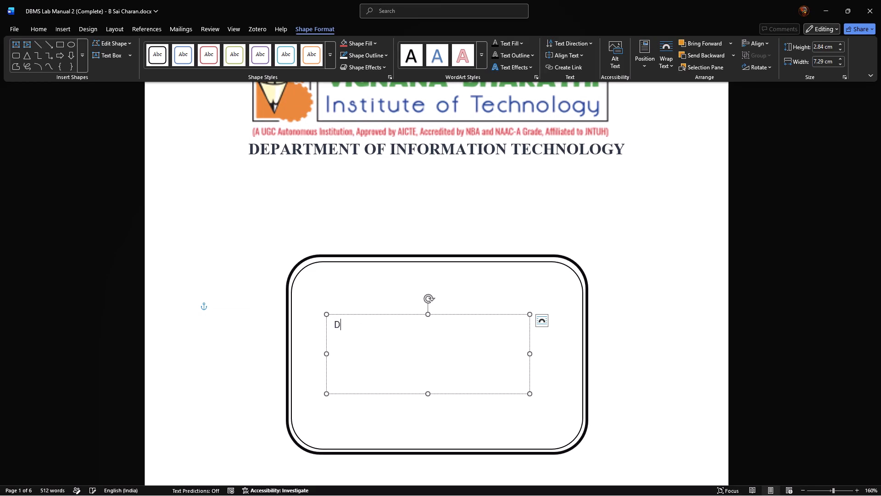
pyautogui.press('BackSpace')
pyautogui.write('DATABASE MANG')
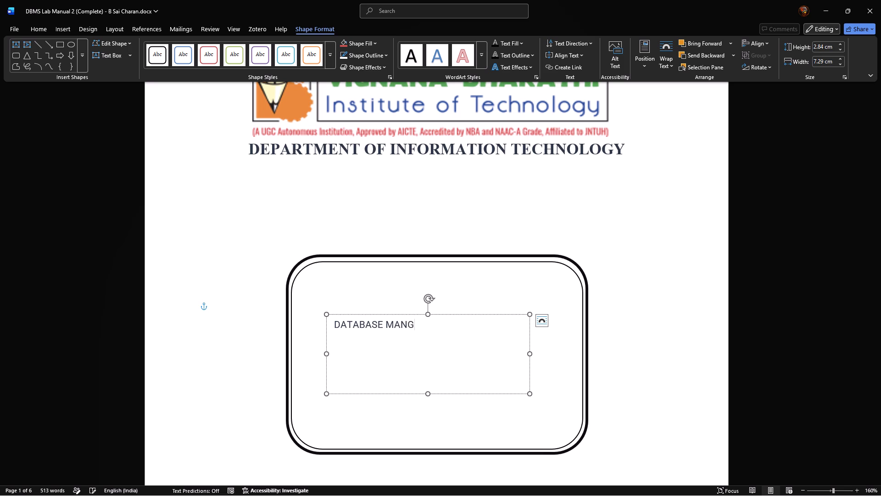
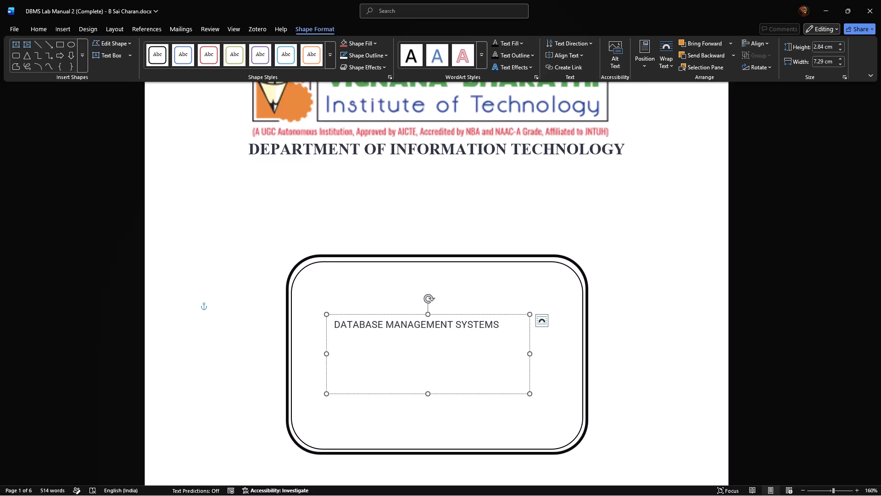
# Begin a second line reading "LAB" beneath DATABASE MANAGEMENT SYSTEMS in the framed text box.
pyautogui.write('LAB')
pyautogui.press('space')
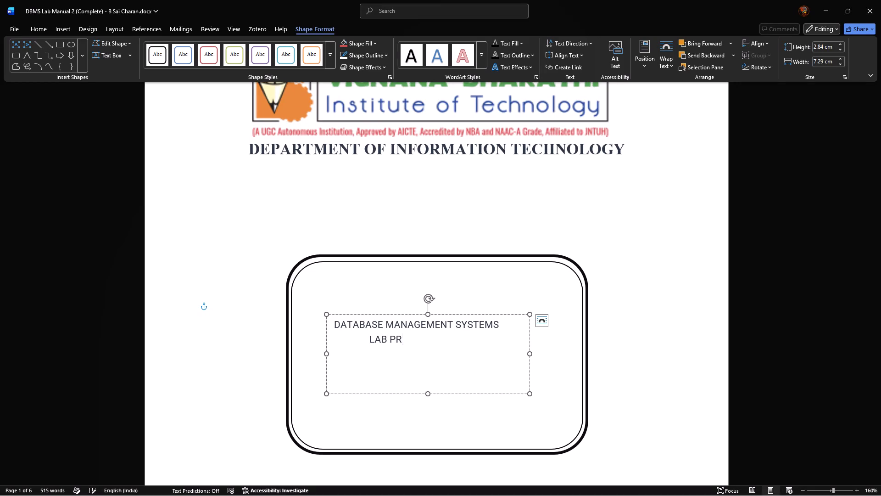
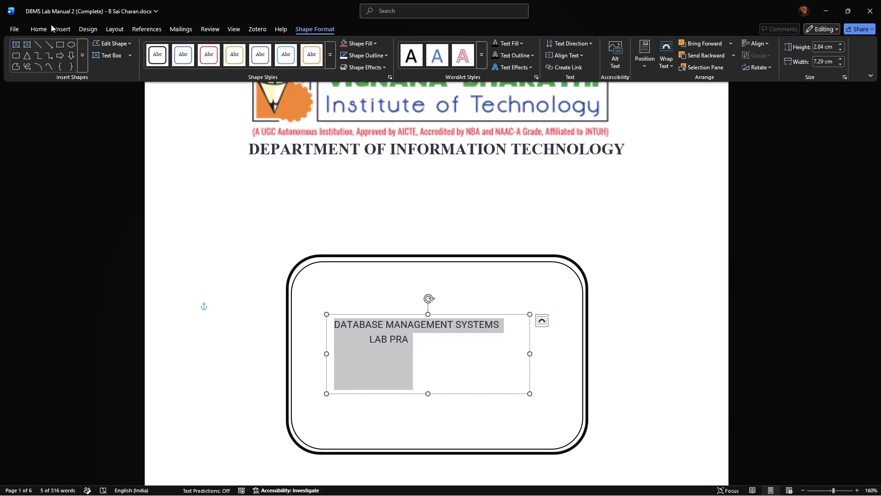
# Format the selected title text in the framed text box as bold Times New Roman at size 20.
pyautogui.click(45, 23)
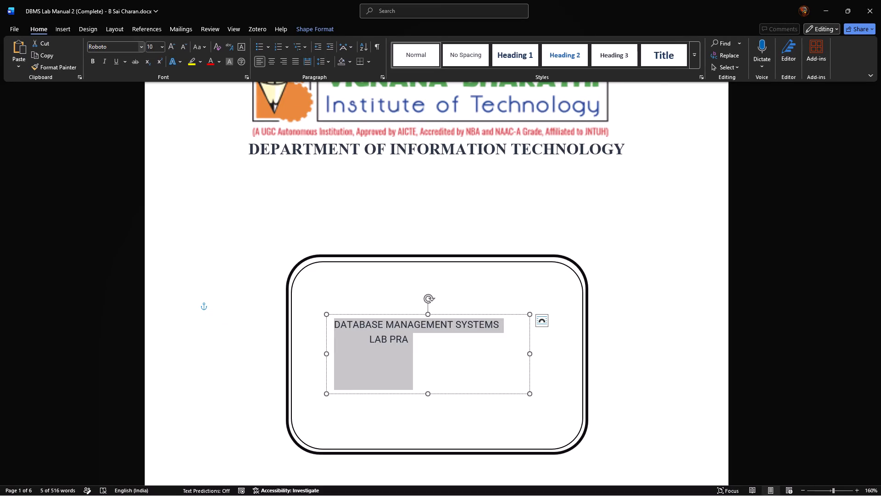
pyautogui.click(165, 47)
pyautogui.click(160, 49)
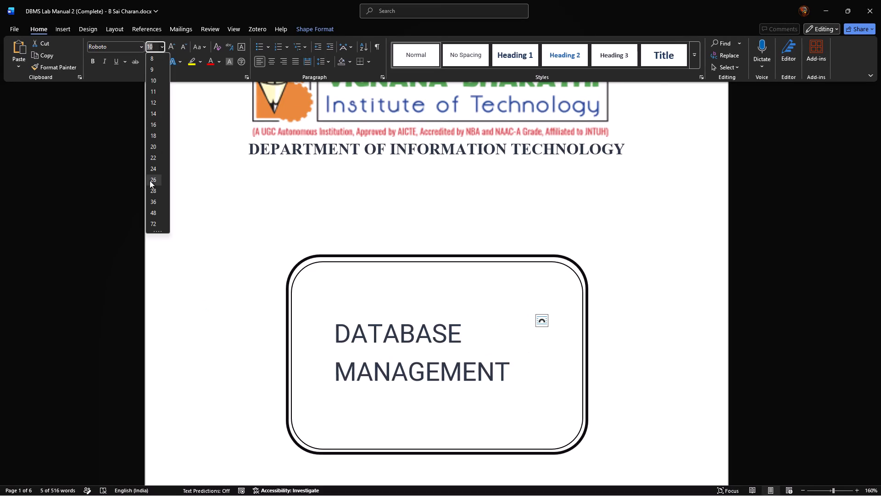
pyautogui.click(157, 149)
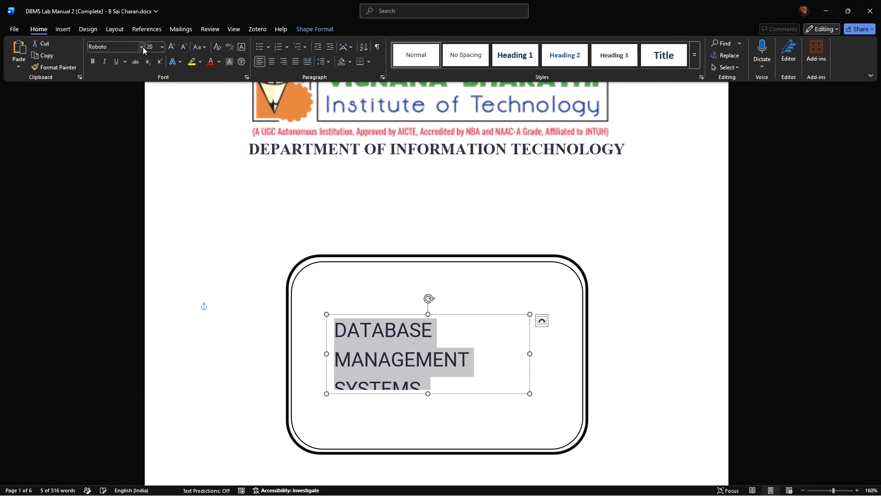
pyautogui.click(142, 47)
pyautogui.click(112, 138)
pyautogui.click(89, 64)
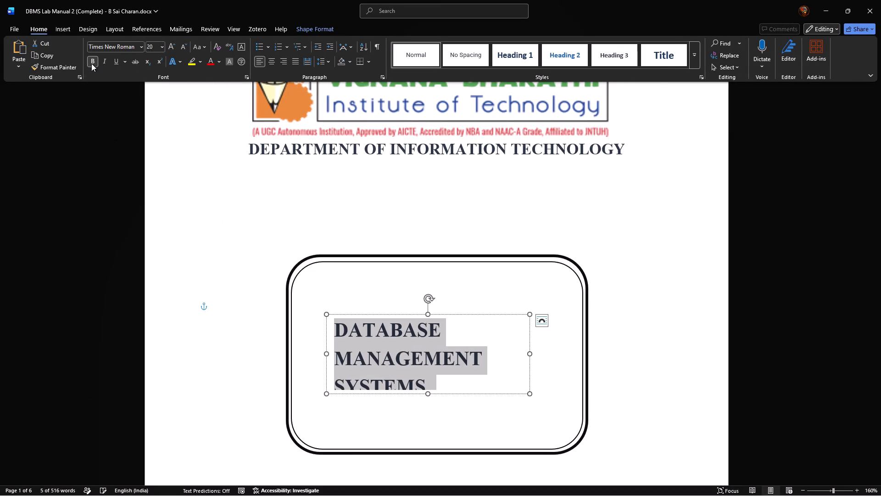
# Enlarge the title text box almost to the frame's inner width and tall enough for its three lines of text.
pyautogui.click(420, 342)
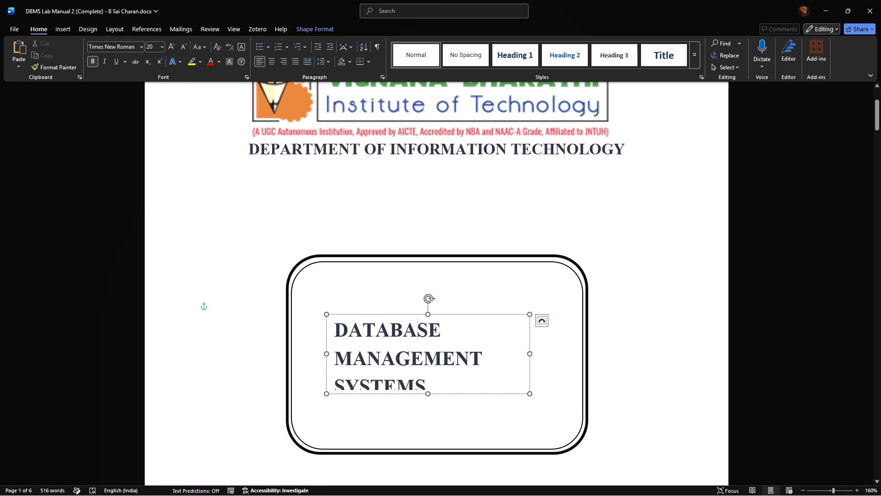
pyautogui.moveTo(530, 356); pyautogui.dragTo(601, 356)
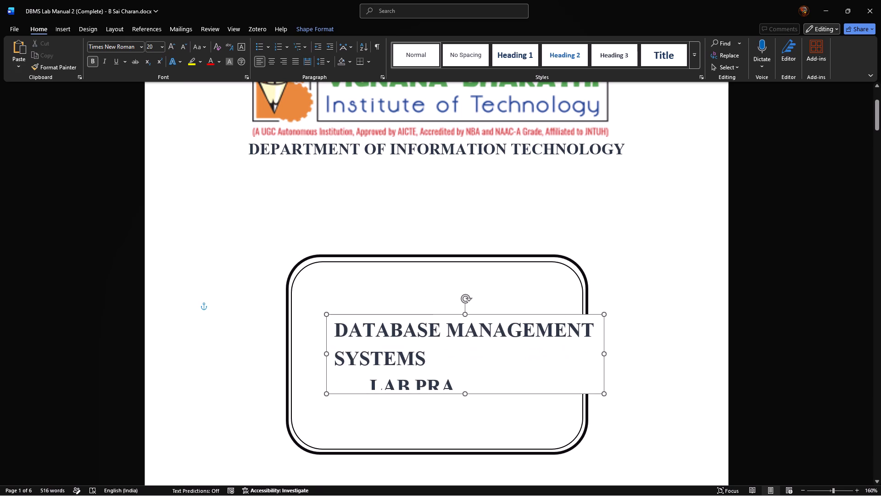
pyautogui.moveTo(601, 356); pyautogui.dragTo(582, 346)
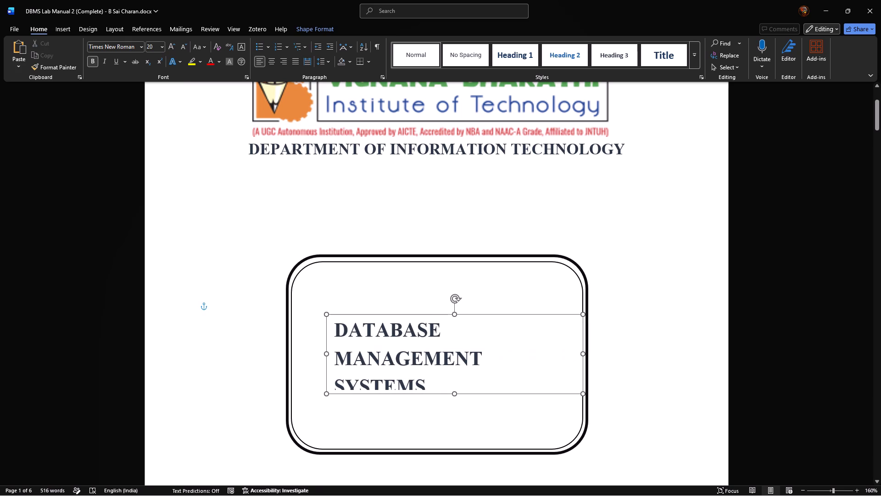
pyautogui.moveTo(582, 346); pyautogui.dragTo(580, 347)
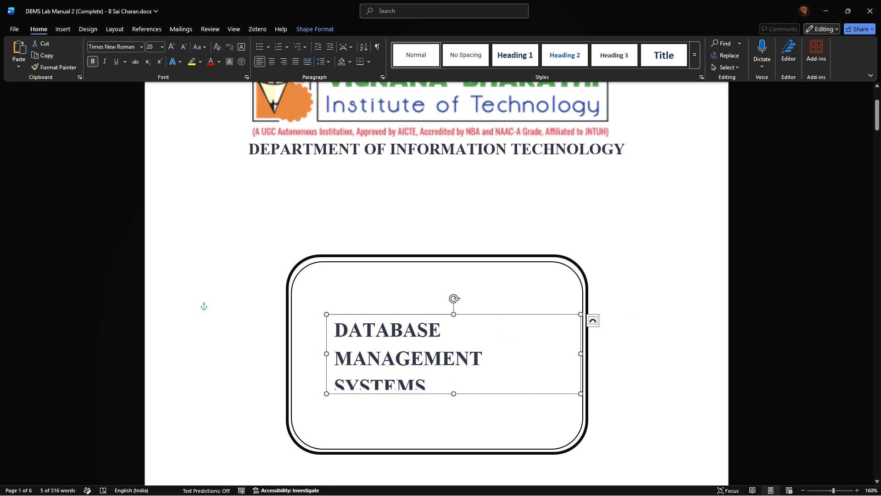
pyautogui.moveTo(326, 355); pyautogui.dragTo(312, 355)
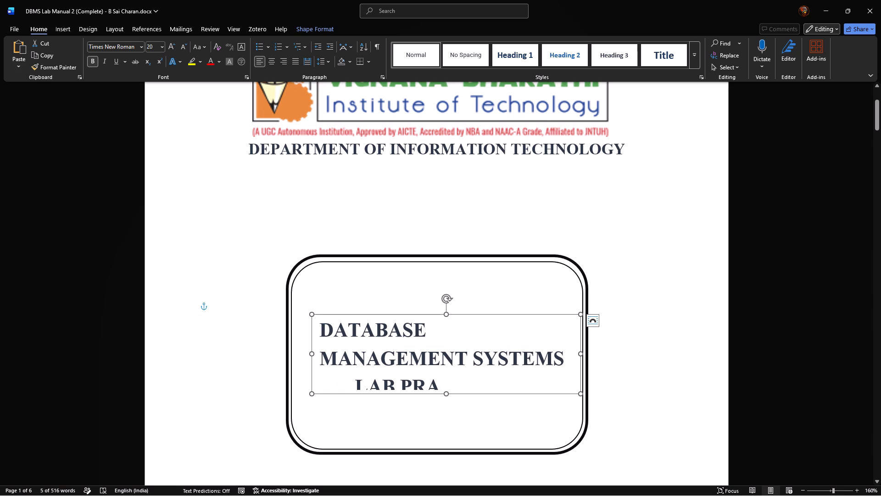
pyautogui.moveTo(446, 395); pyautogui.dragTo(443, 349)
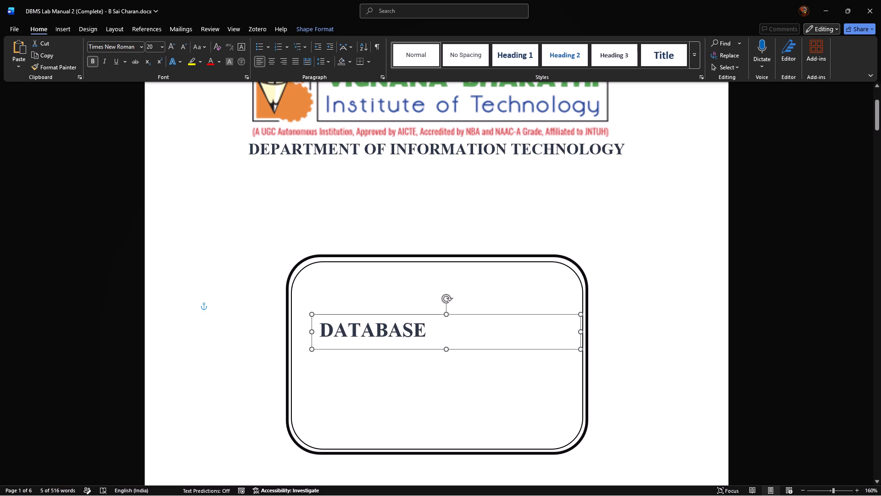
pyautogui.moveTo(443, 349); pyautogui.dragTo(446, 406)
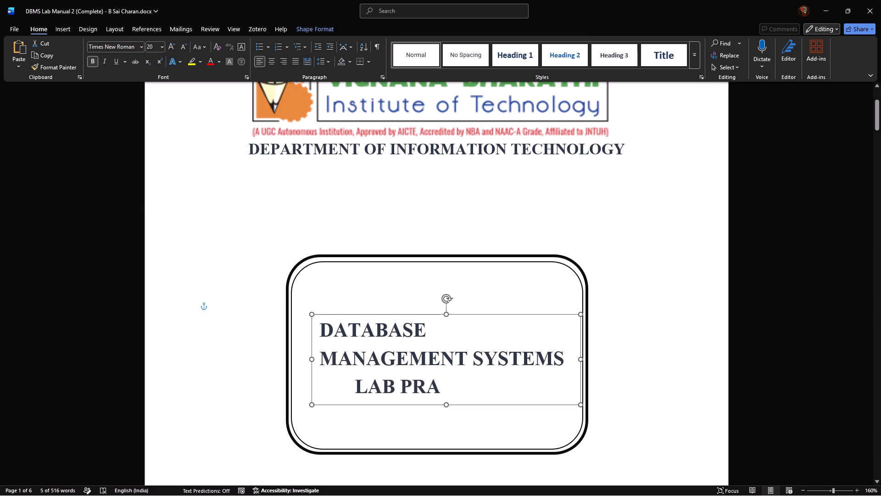
pyautogui.moveTo(446, 406); pyautogui.dragTo(446, 411)
# Move the title text box out of the rounded frame to just below the DEPARTMENT OF INFORMATION TECHNOLOGY heading.
pyautogui.moveTo(464, 314); pyautogui.dragTo(461, 183)
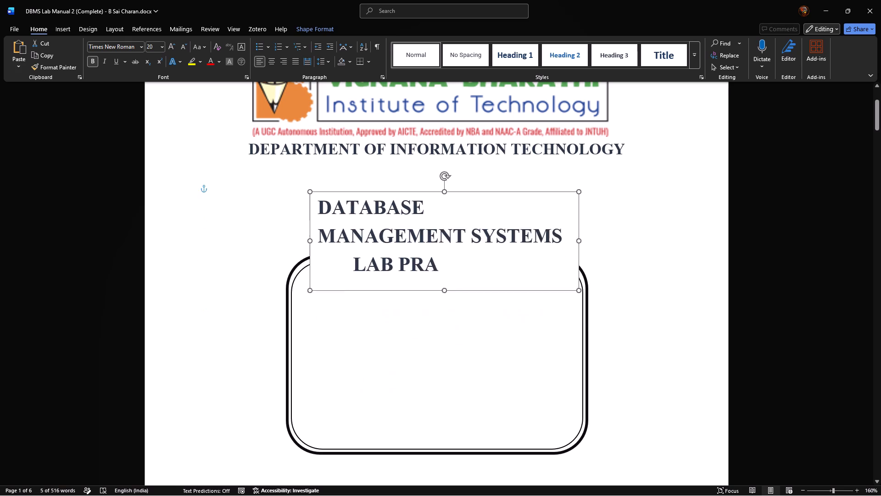
pyautogui.moveTo(461, 183); pyautogui.dragTo(457, 156)
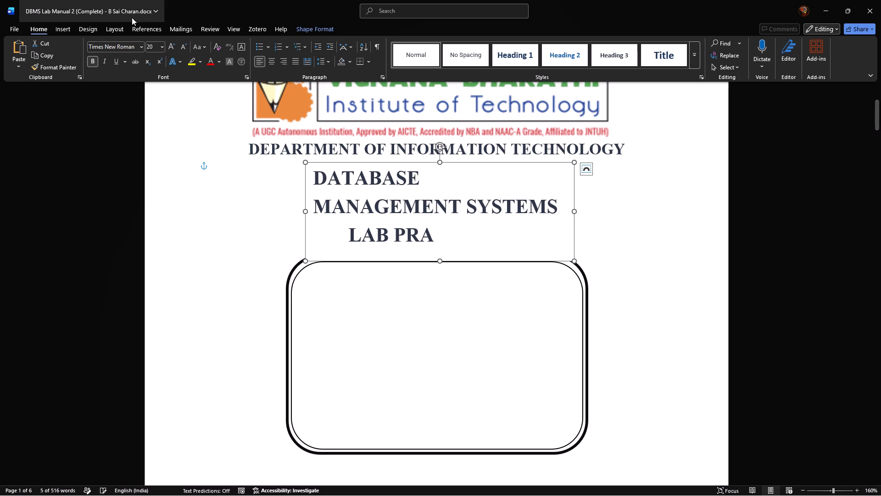
# Draw a second horizontal text box inside the rounded frame, about 3.1 cm high and 6.61 cm wide.
pyautogui.click(64, 30)
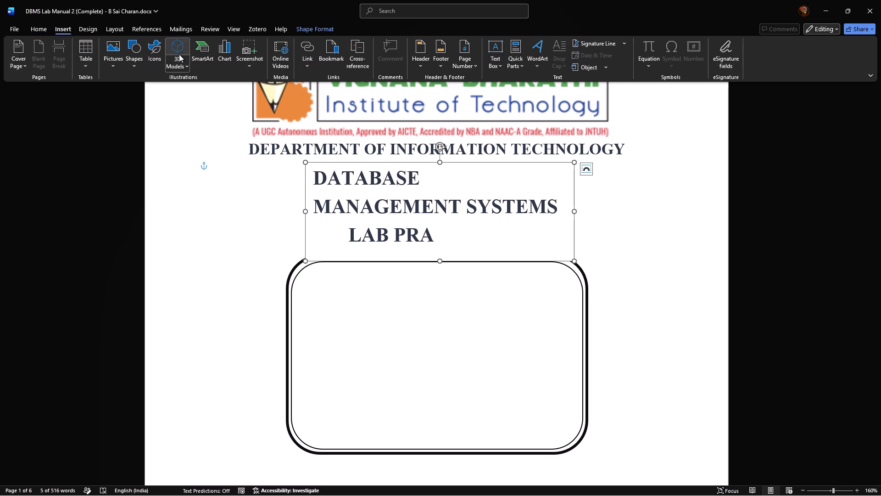
pyautogui.click(492, 49)
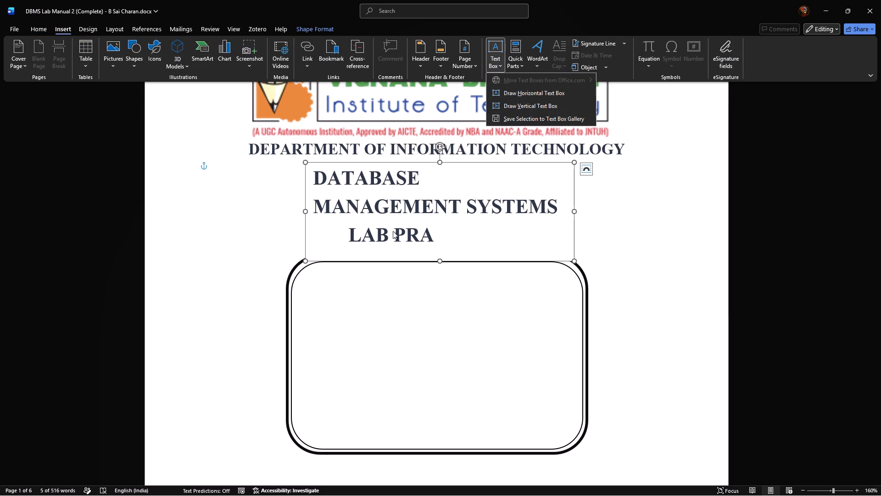
pyautogui.click(489, 51)
pyautogui.click(491, 46)
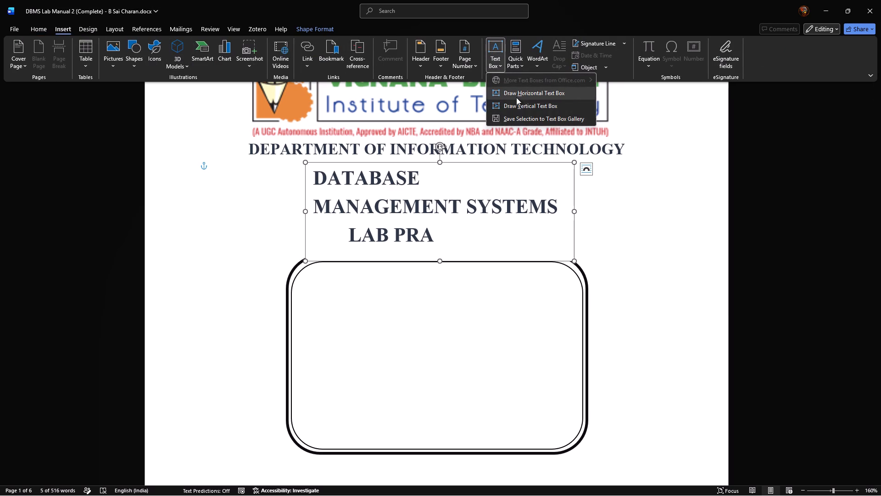
pyautogui.click(518, 96)
pyautogui.moveTo(334, 310); pyautogui.dragTo(446, 360)
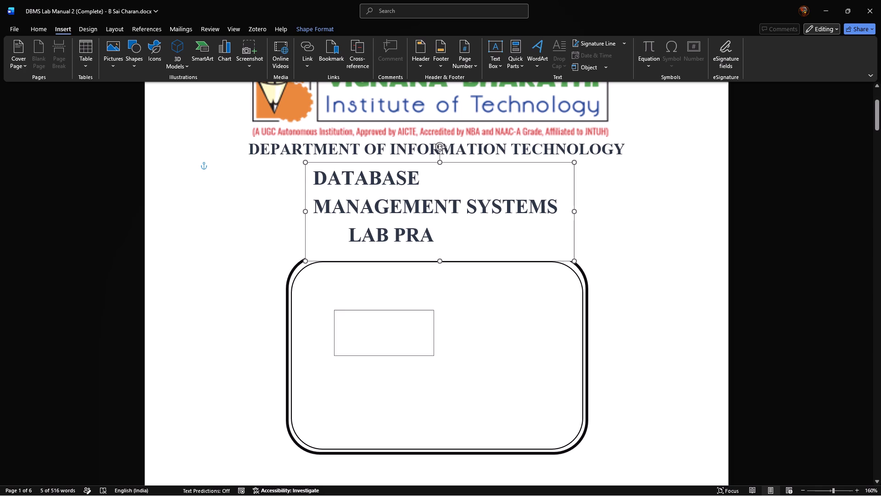
pyautogui.moveTo(446, 360); pyautogui.dragTo(519, 396)
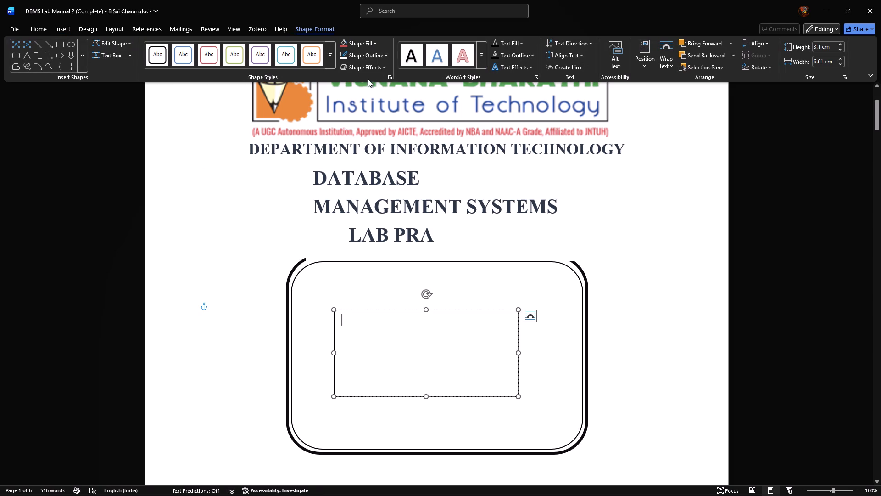
# Set the new text box's outline colour to white so it blends into the frame.
pyautogui.click(385, 54)
pyautogui.click(346, 95)
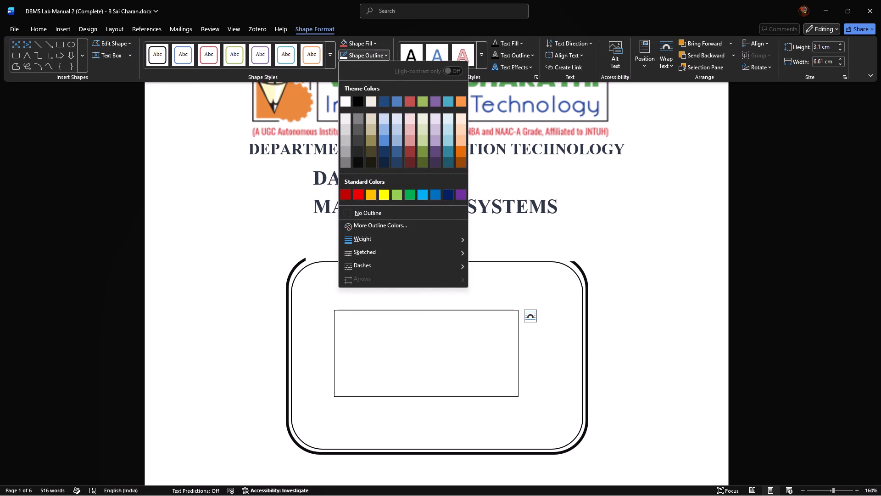
pyautogui.click(480, 358)
pyautogui.click(553, 335)
pyautogui.click(469, 350)
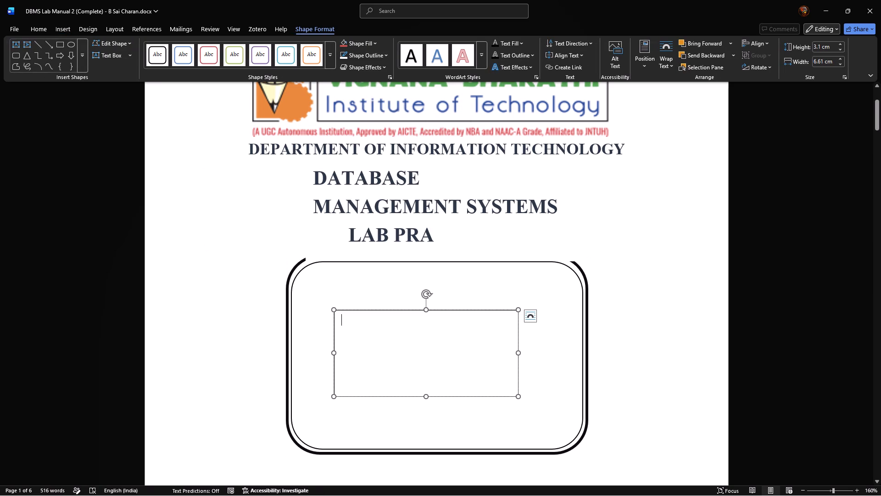
pyautogui.click(383, 53)
pyautogui.click(345, 102)
pyautogui.click(546, 343)
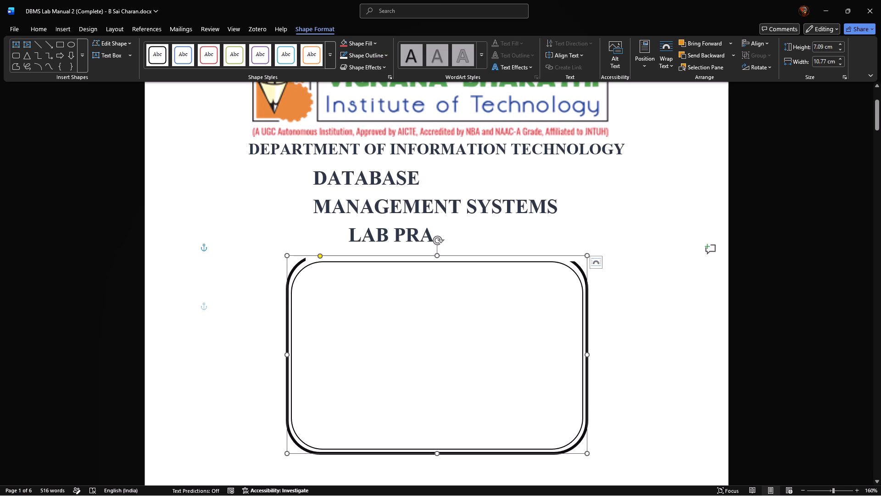
# Enter "MANAGEMENT" in the new text box inside the rounded frame.
pyautogui.click(437, 343)
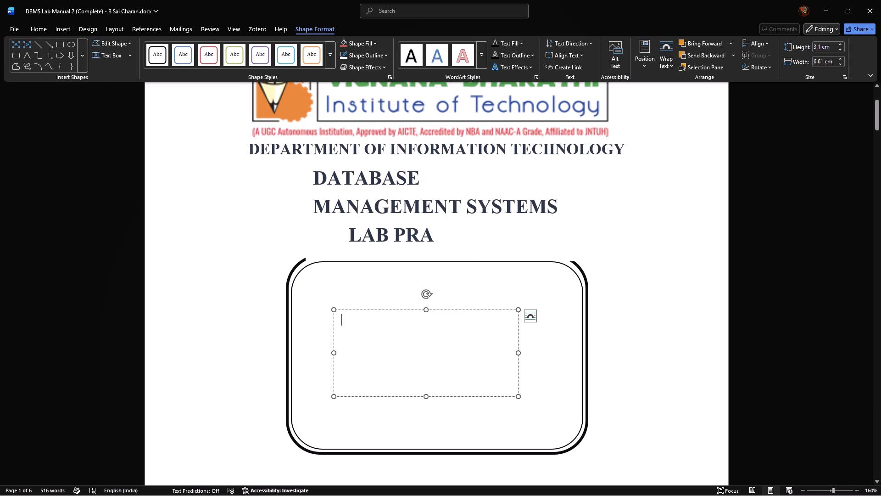
pyautogui.hotkey('shift', 'm')
pyautogui.press('BackSpace')
pyautogui.write('MANA')
pyautogui.write('GEM')
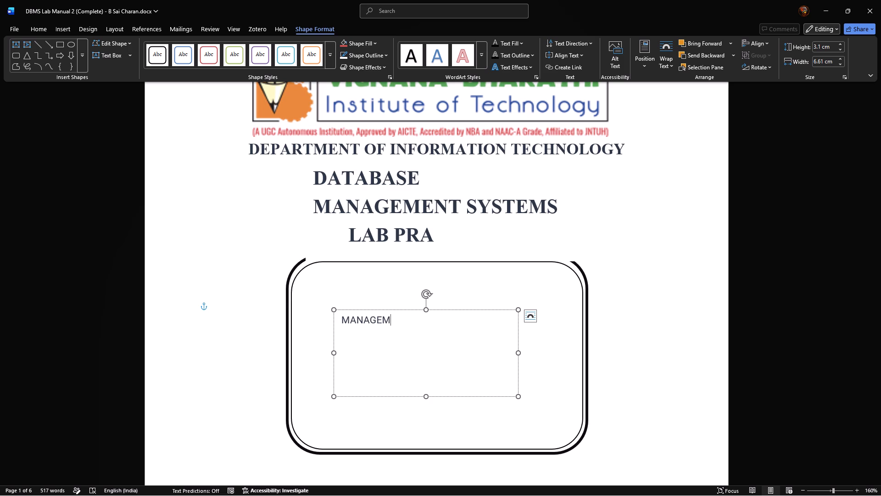
pyautogui.write('ENT')
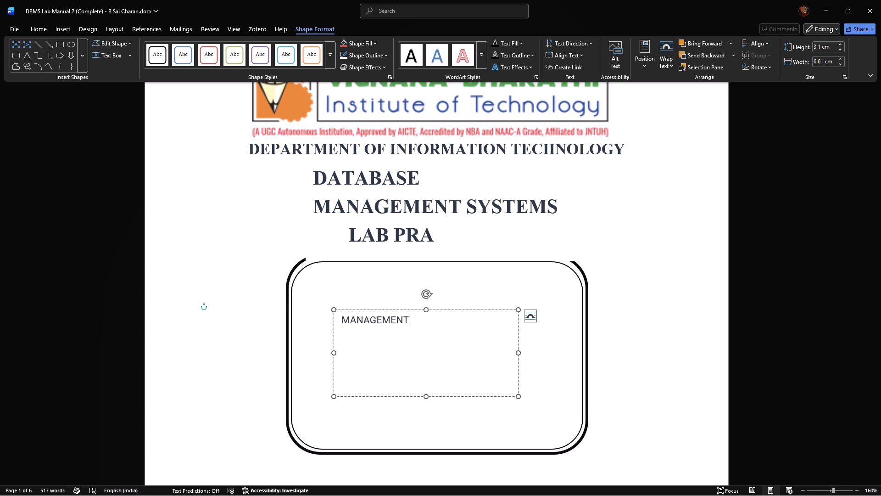
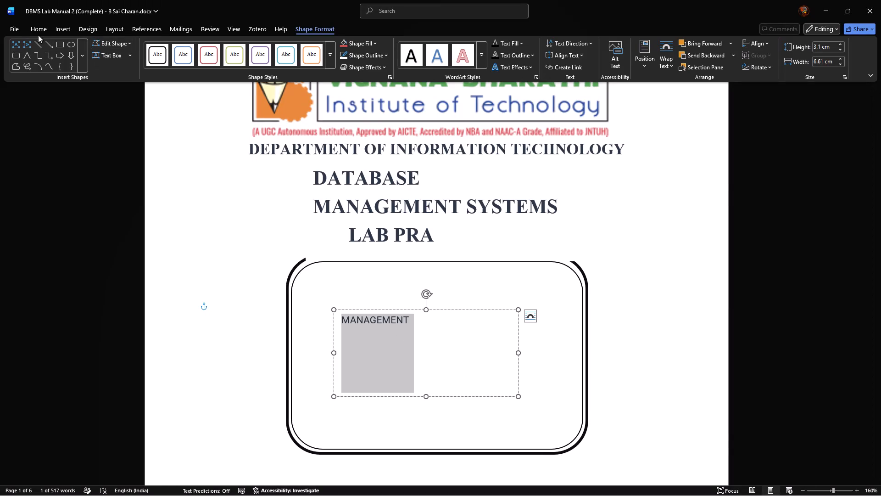
# Format the MANAGEMENT text inside the rounded frame as bold Times New Roman, size 20.
pyautogui.click(30, 33)
pyautogui.click(99, 58)
pyautogui.click(94, 56)
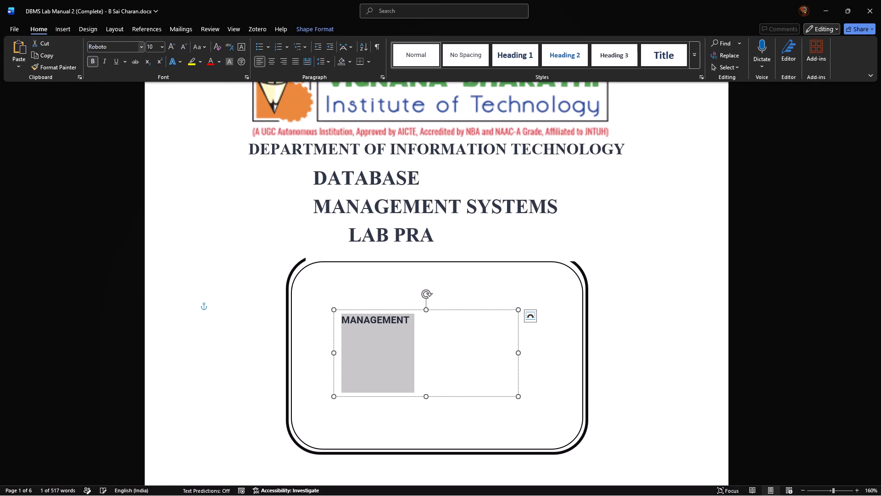
pyautogui.click(143, 46)
pyautogui.click(124, 134)
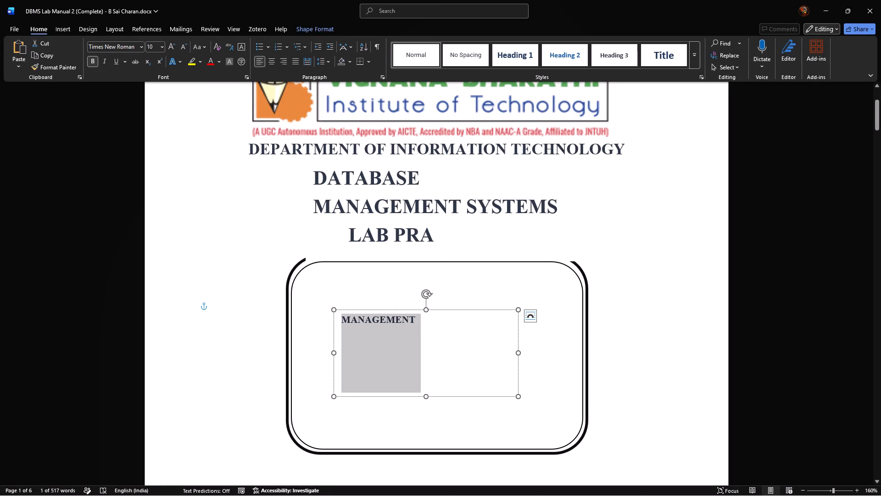
pyautogui.click(413, 196)
pyautogui.click(401, 325)
pyautogui.hotkey('ctrl', 'a')
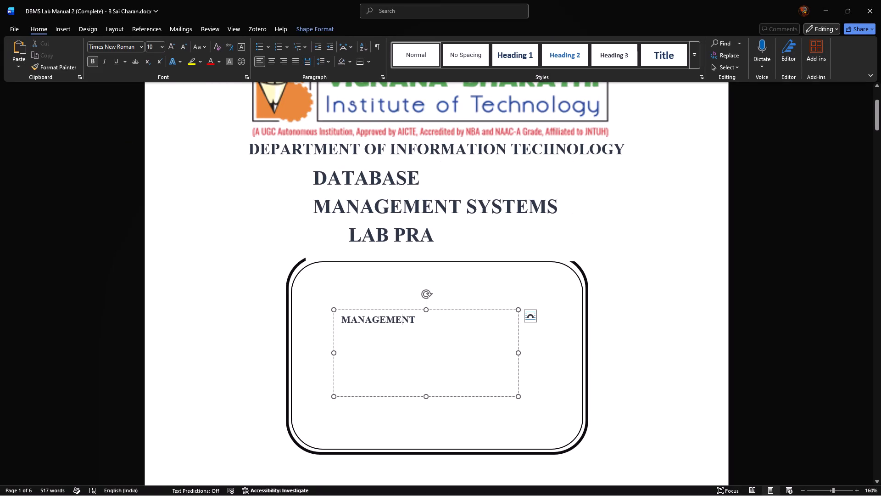
pyautogui.click(161, 45)
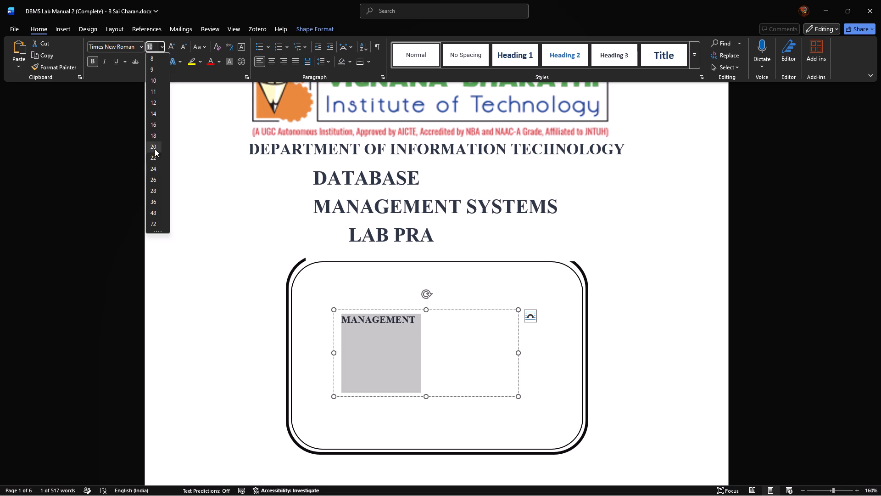
pyautogui.click(155, 149)
pyautogui.click(461, 334)
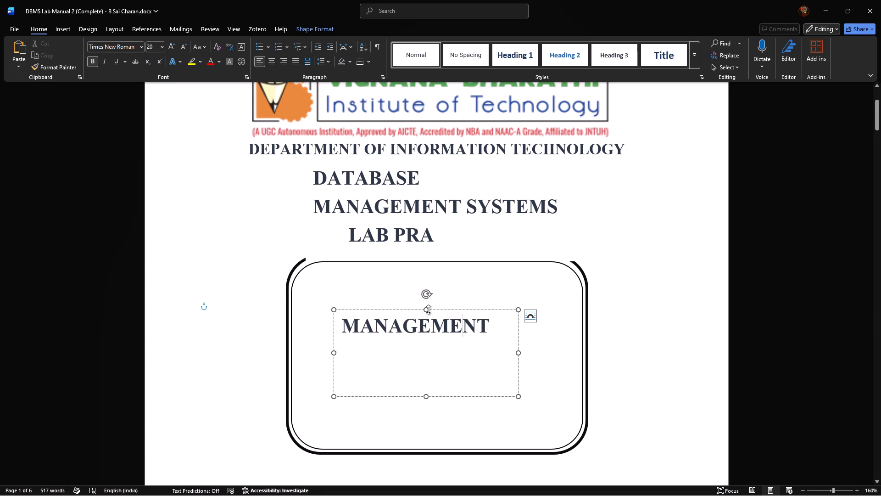
# Shrink the MANAGEMENT text box from its top edge so it fits closely around the single line of text.
pyautogui.moveTo(426, 308); pyautogui.dragTo(433, 359)
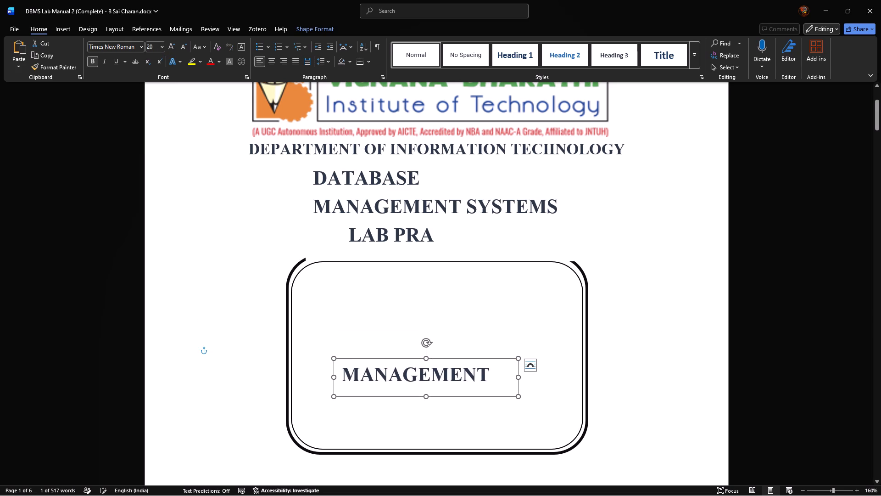
# Cut "MANAGEMENT SYSTEMS LAB PRA" from the upper title text box, leaving only DATABASE in it.
pyautogui.click(374, 187)
pyautogui.moveTo(447, 237); pyautogui.dragTo(446, 237)
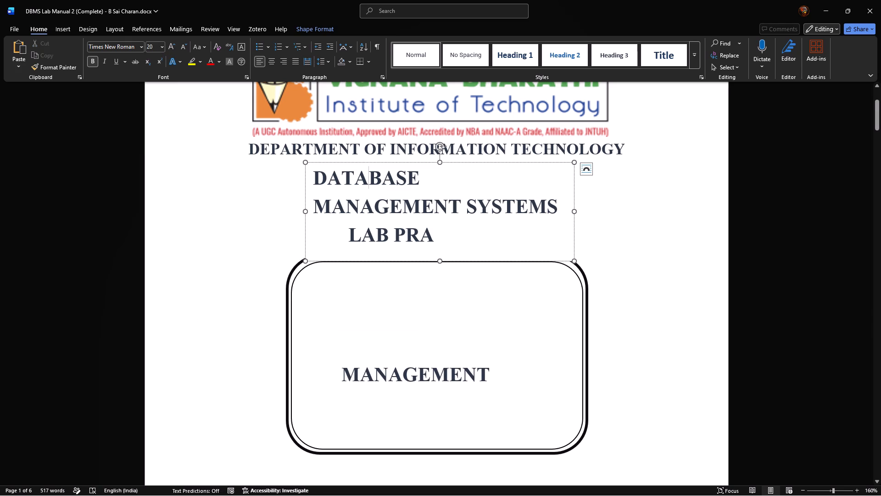
pyautogui.moveTo(446, 237); pyautogui.dragTo(318, 206)
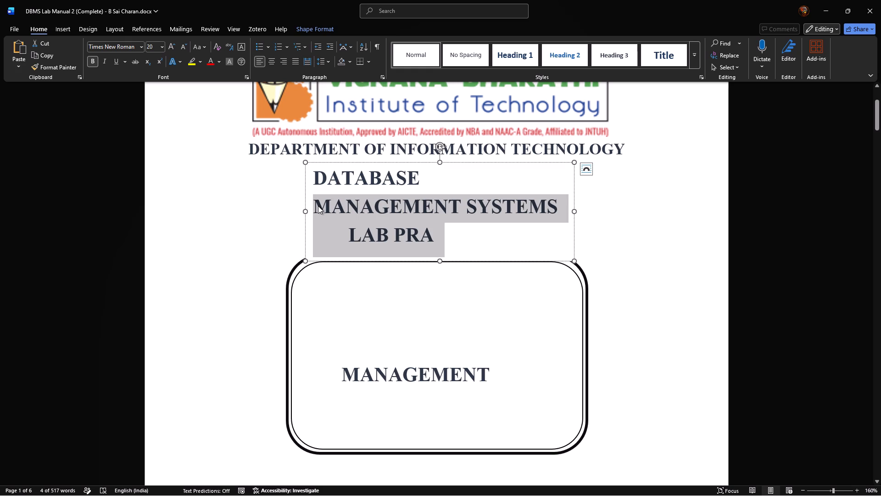
pyautogui.hotkey('ctrl', 'z')
pyautogui.hotkey('ctrl', 'y')
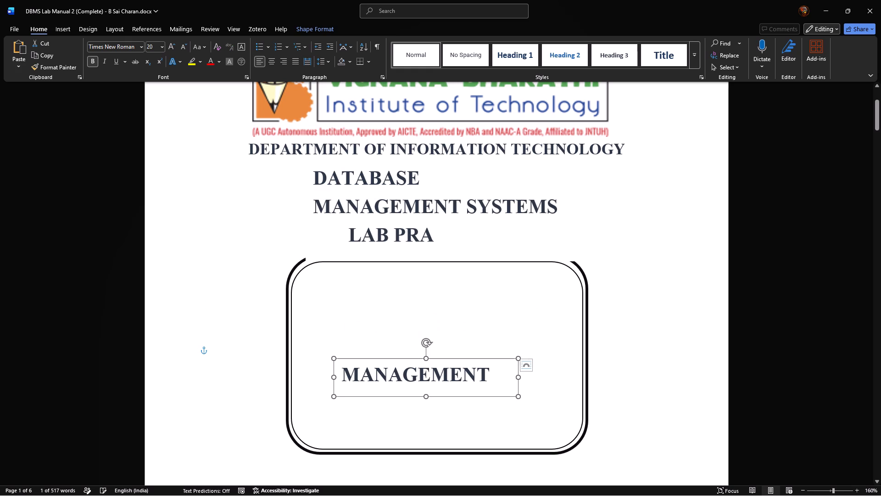
pyautogui.click(413, 238)
pyautogui.moveTo(435, 235); pyautogui.dragTo(314, 213)
pyautogui.hotkey('ctrl', 'x')
# Shrink the DATABASE text box from its bottom edge to one line high so it clears the rounded frame.
pyautogui.moveTo(440, 260); pyautogui.dragTo(440, 260)
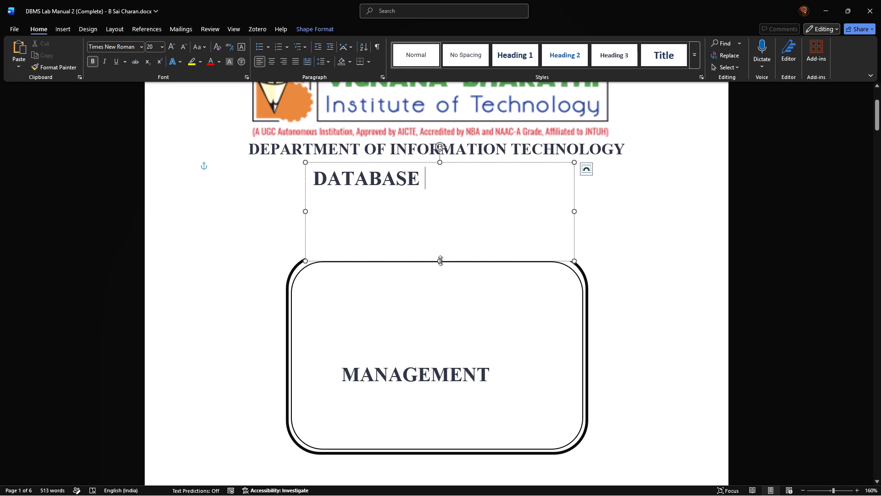
pyautogui.moveTo(440, 260); pyautogui.dragTo(434, 194)
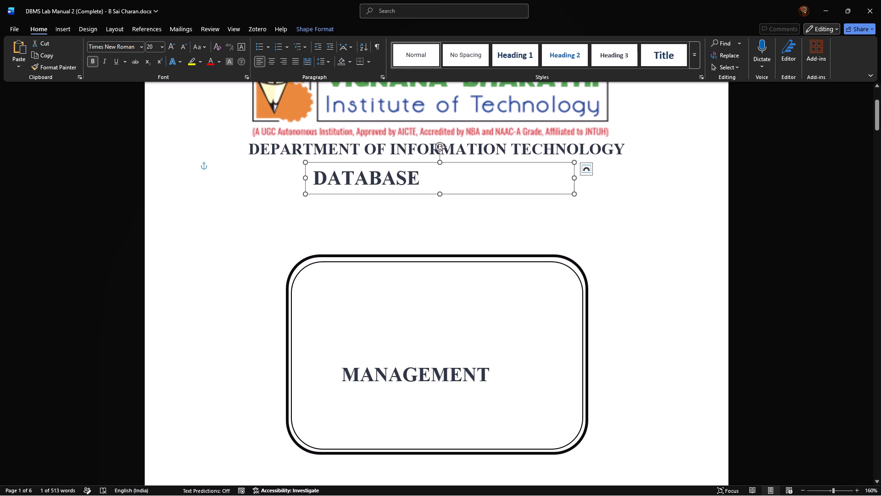
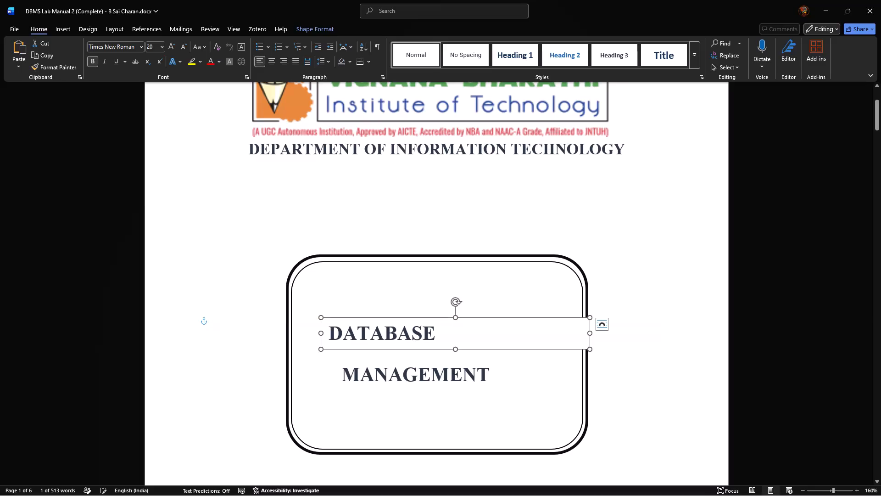
# Narrow the DATABASE text box from its right edge so it fits closely around the word.
pyautogui.moveTo(590, 334); pyautogui.dragTo(455, 333)
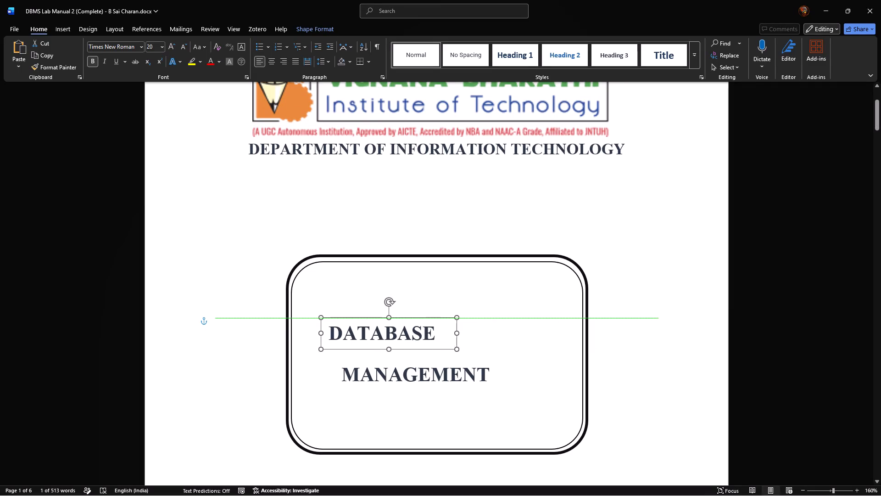
pyautogui.moveTo(455, 333); pyautogui.dragTo(445, 332)
# Move the MANAGEMENT text box up beside DATABASE, aligning the tops of both boxes so the words share one line.
pyautogui.click(437, 371)
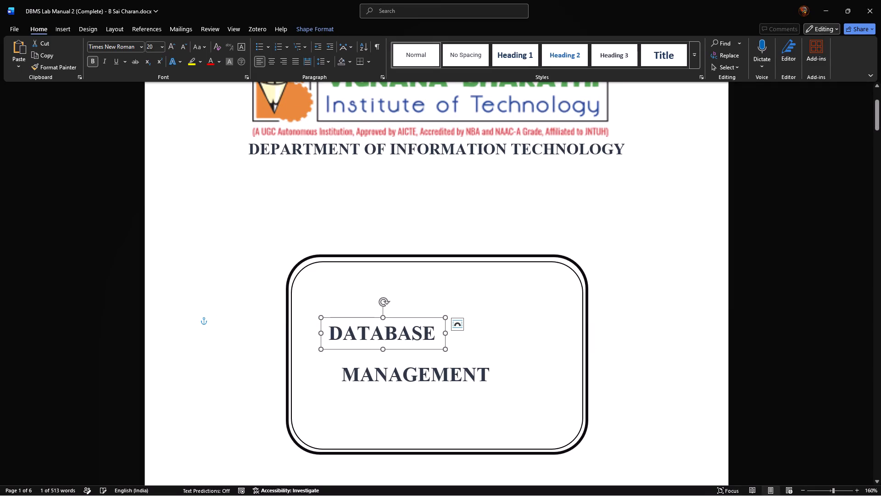
pyautogui.moveTo(435, 359); pyautogui.dragTo(541, 318)
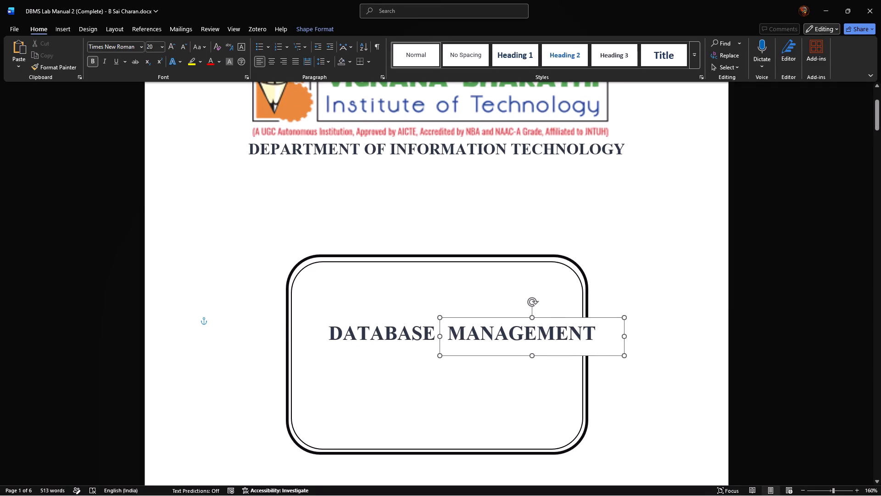
pyautogui.moveTo(541, 318); pyautogui.dragTo(537, 319)
pyautogui.click(515, 392)
pyautogui.click(503, 340)
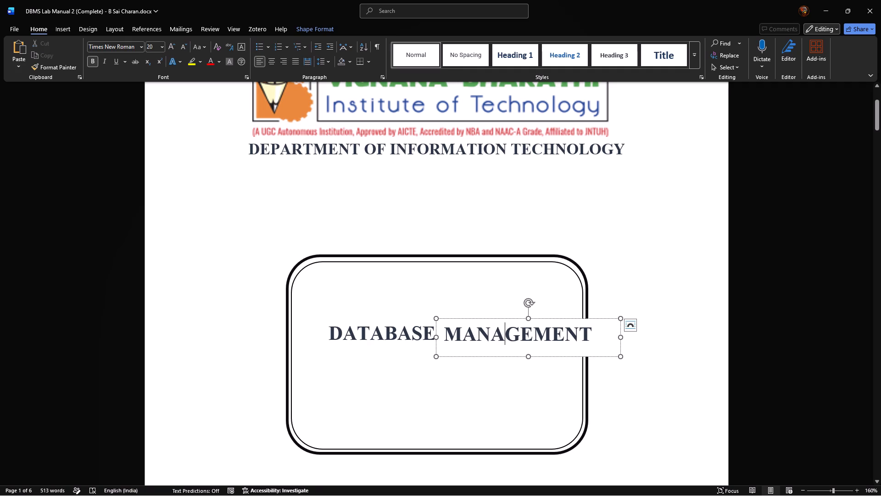
pyautogui.click(486, 320)
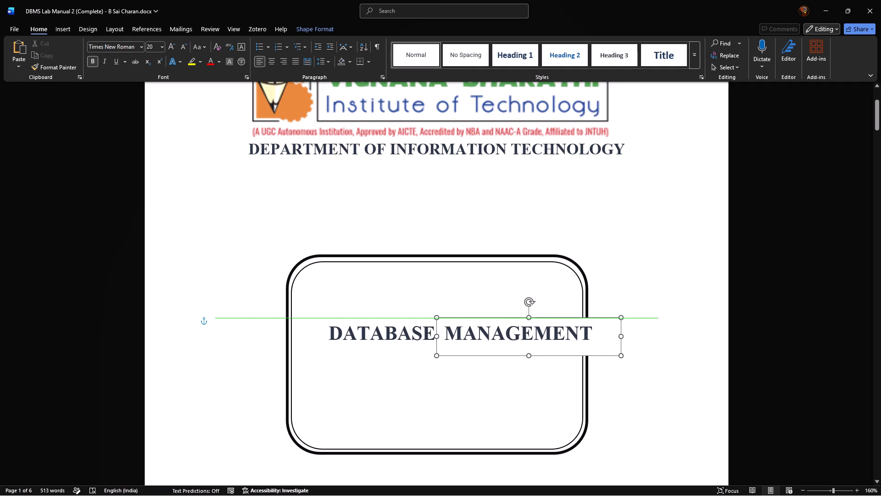
pyautogui.click(466, 378)
pyautogui.click(495, 337)
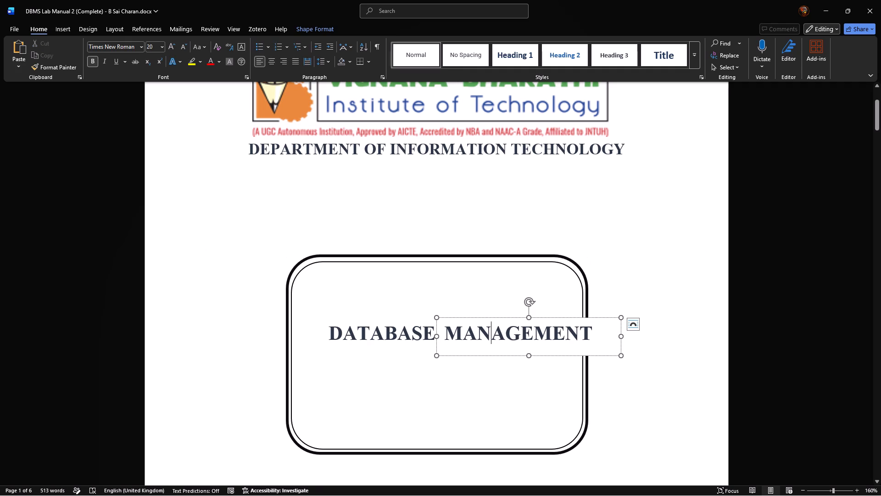
# Narrow the MANAGEMENT text box from its right edge, keeping the whole word inside it.
pyautogui.moveTo(620, 336); pyautogui.dragTo(593, 335)
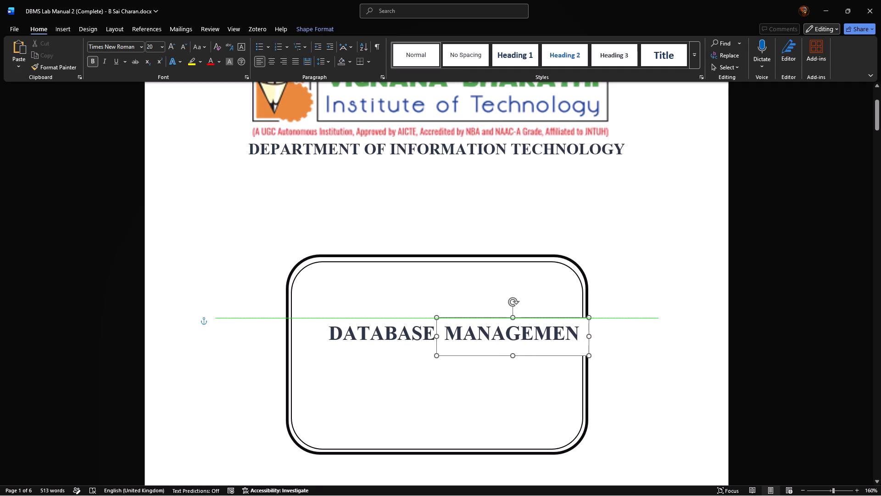
pyautogui.moveTo(593, 335); pyautogui.dragTo(602, 335)
pyautogui.click(487, 383)
# Shift the DATABASE text box slightly left along its line to open a gap before MANAGEMENT.
pyautogui.click(416, 338)
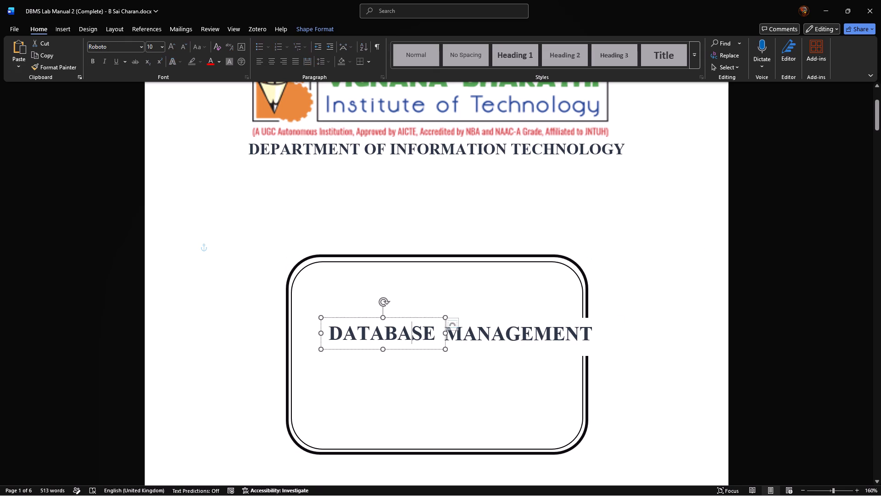
pyautogui.moveTo(364, 317); pyautogui.dragTo(357, 317)
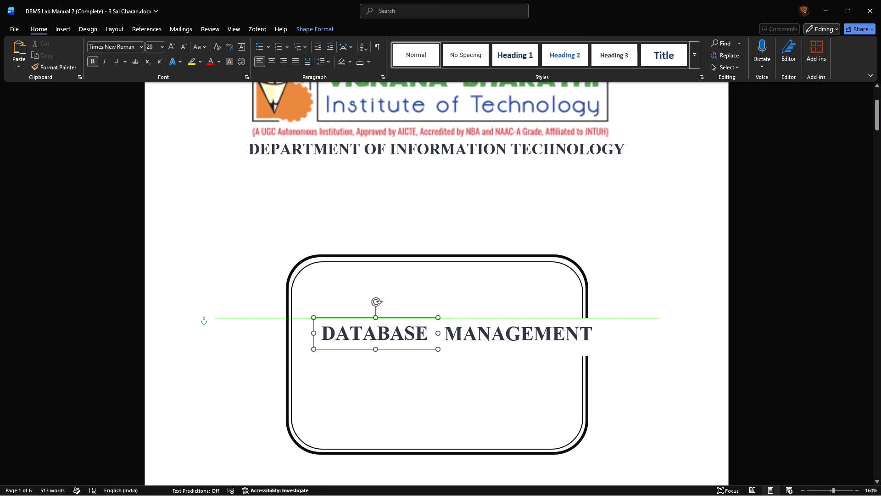
pyautogui.moveTo(357, 317); pyautogui.dragTo(354, 317)
# Move the MANAGEMENT text box left along the same line, leaving only a small gap after DATABASE.
pyautogui.click(488, 333)
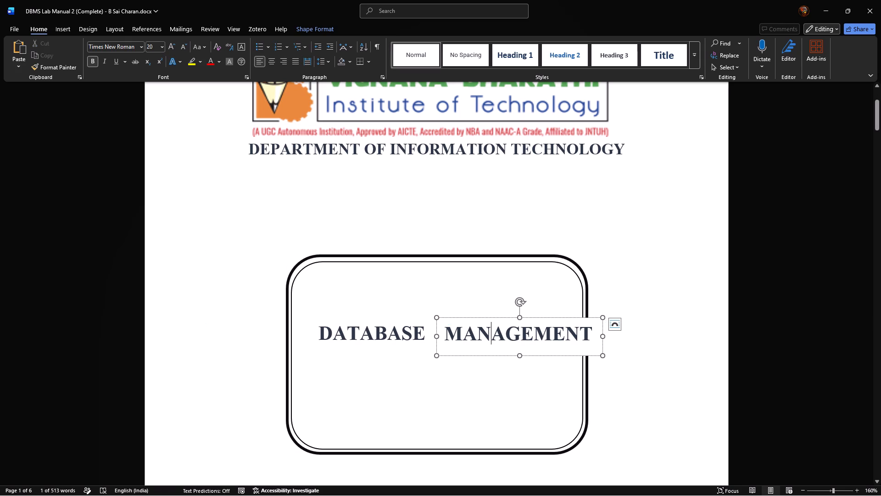
pyautogui.moveTo(493, 318); pyautogui.dragTo(480, 316)
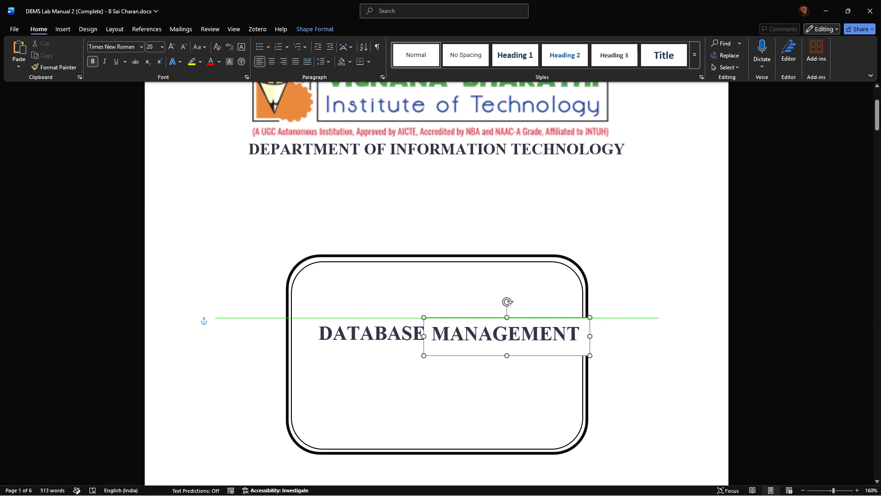
pyautogui.moveTo(480, 316); pyautogui.dragTo(479, 316)
pyautogui.click(456, 381)
pyautogui.click(455, 337)
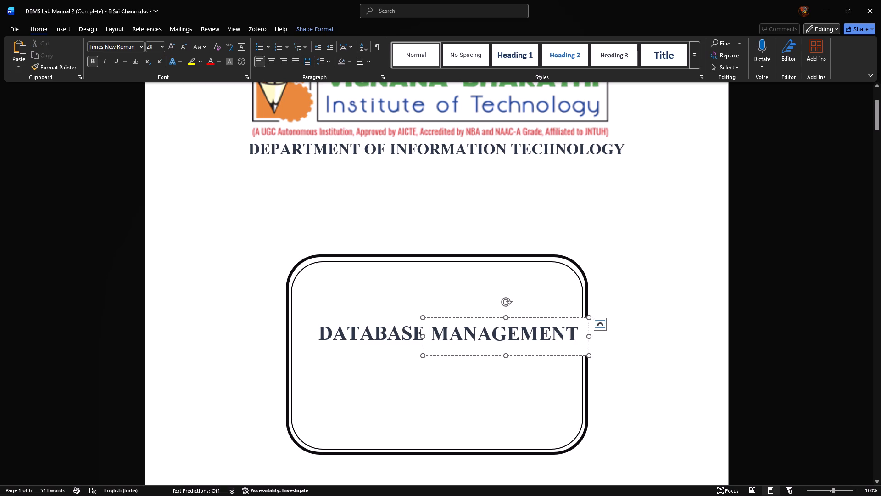
pyautogui.moveTo(454, 318); pyautogui.dragTo(458, 318)
pyautogui.click(450, 378)
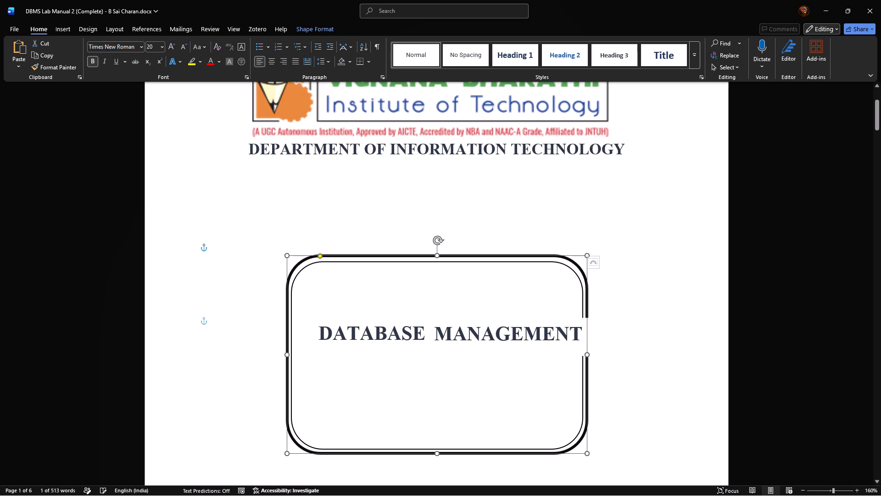
# Trim the MANAGEMENT text box's right edge a little more while keeping the full word on one line.
pyautogui.click(494, 338)
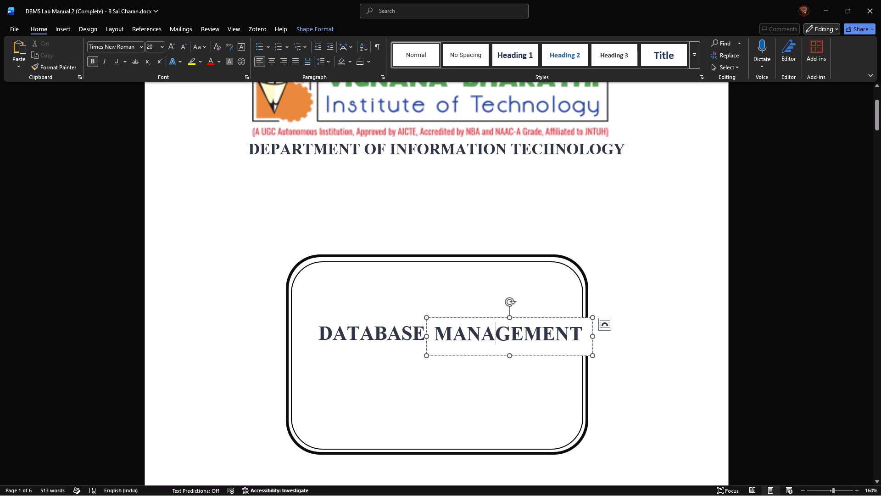
pyautogui.hotkey('ctrl', 'a')
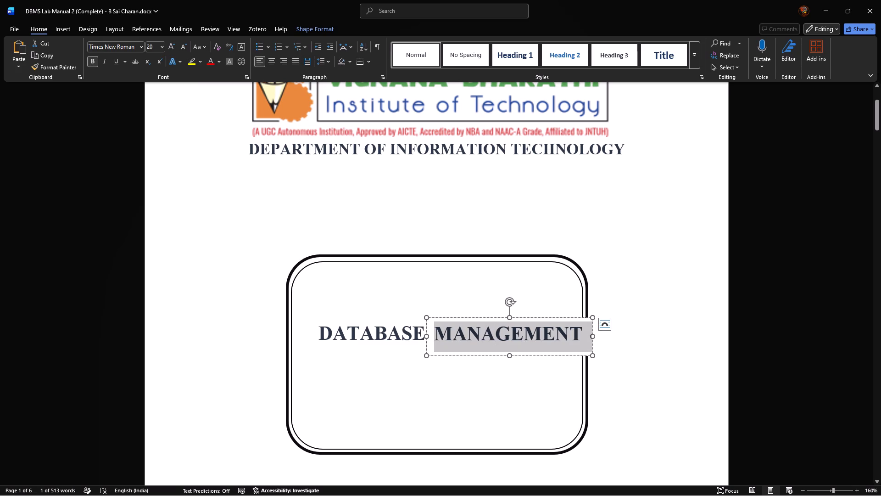
pyautogui.click(459, 394)
pyautogui.click(468, 333)
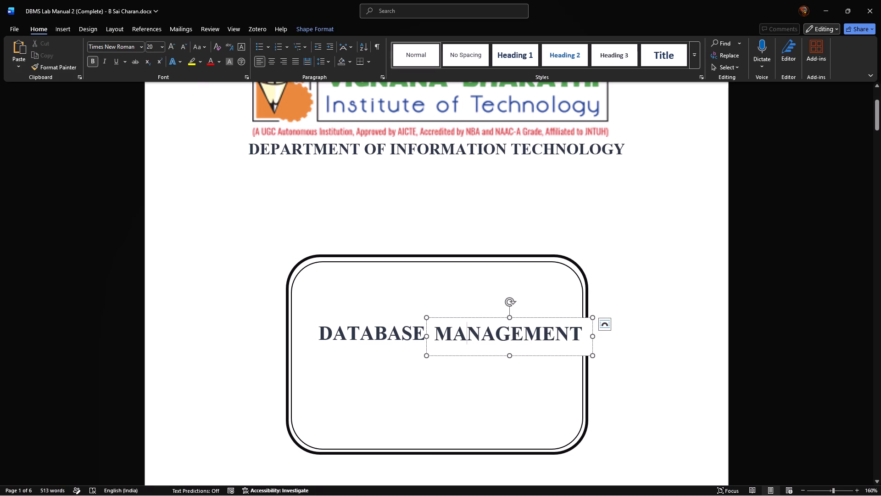
pyautogui.click(592, 338)
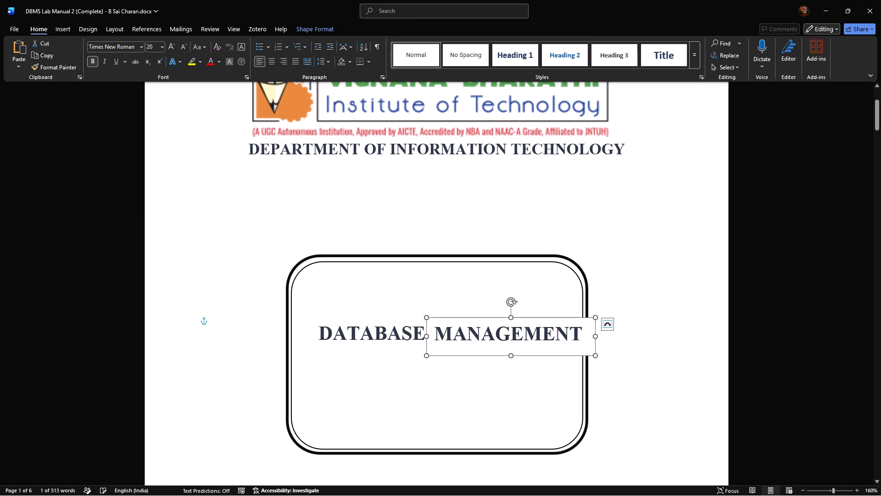
pyautogui.moveTo(595, 336); pyautogui.dragTo(589, 335)
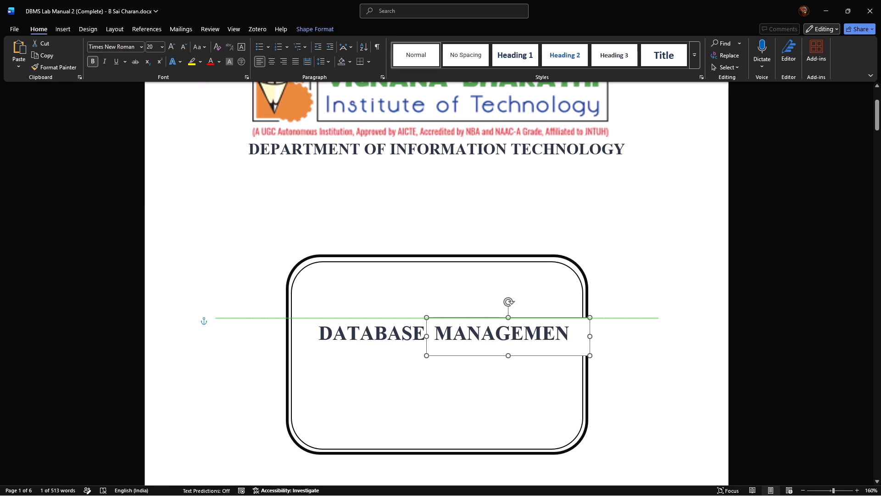
pyautogui.moveTo(589, 335); pyautogui.dragTo(590, 335)
pyautogui.click(451, 403)
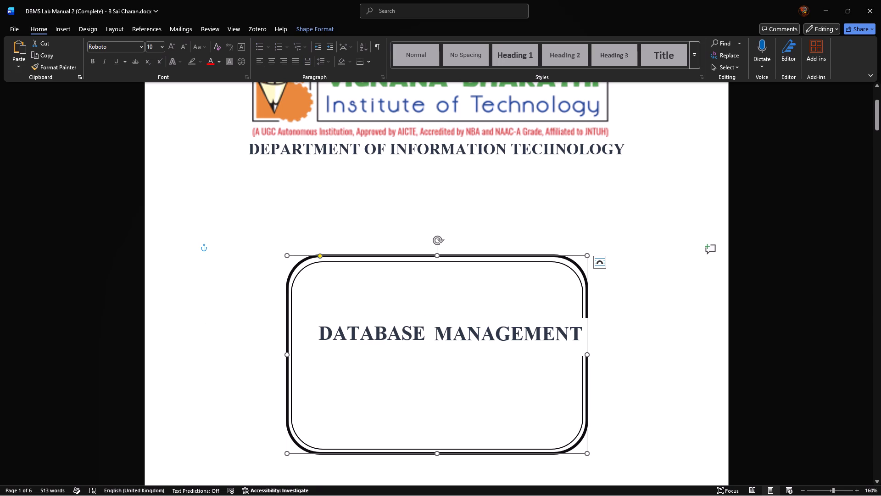
# Shift the DATABASE text box further left, towards the inner frame's left side.
pyautogui.click(380, 335)
pyautogui.moveTo(384, 317); pyautogui.dragTo(380, 316)
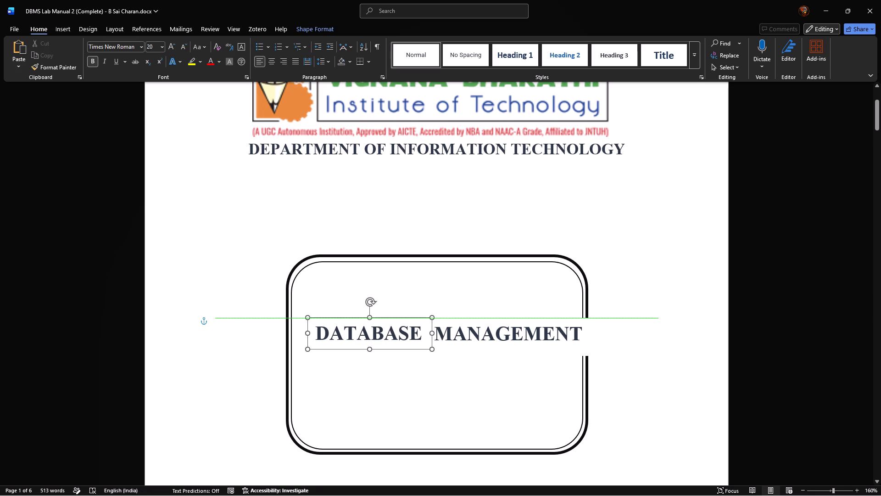
pyautogui.moveTo(380, 316); pyautogui.dragTo(377, 316)
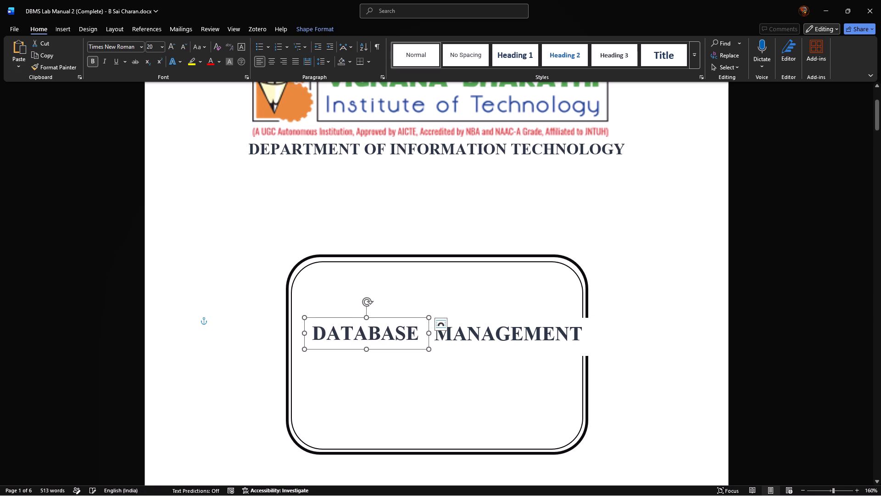
# Move the MANAGEMENT text box left within the outer frame without covering the last letter of DATABASE.
pyautogui.click(477, 331)
pyautogui.moveTo(481, 317); pyautogui.dragTo(472, 315)
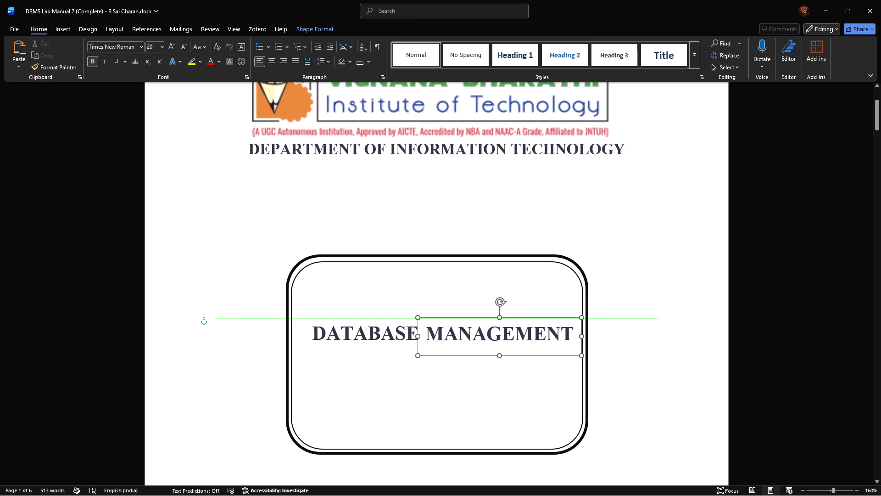
pyautogui.moveTo(472, 315); pyautogui.dragTo(473, 314)
pyautogui.click(475, 374)
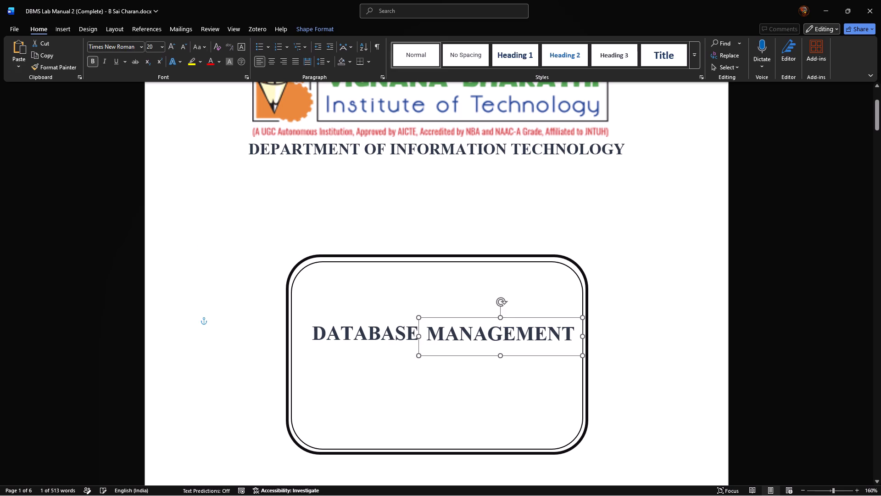
pyautogui.click(471, 330)
pyautogui.moveTo(469, 317); pyautogui.dragTo(467, 316)
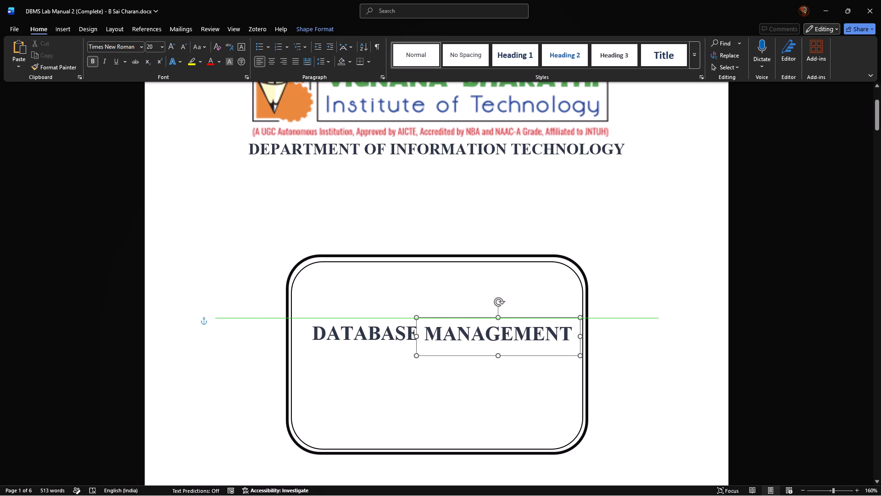
pyautogui.moveTo(467, 316); pyautogui.dragTo(465, 315)
pyautogui.click(450, 389)
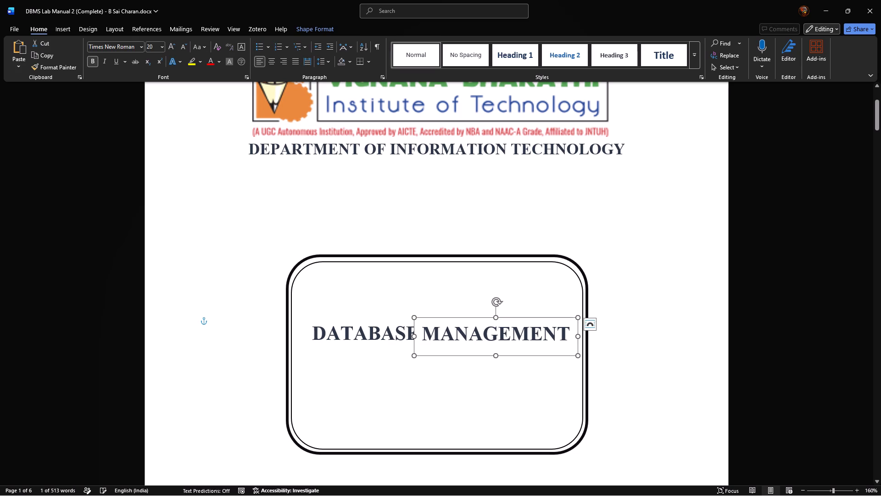
pyautogui.click(455, 337)
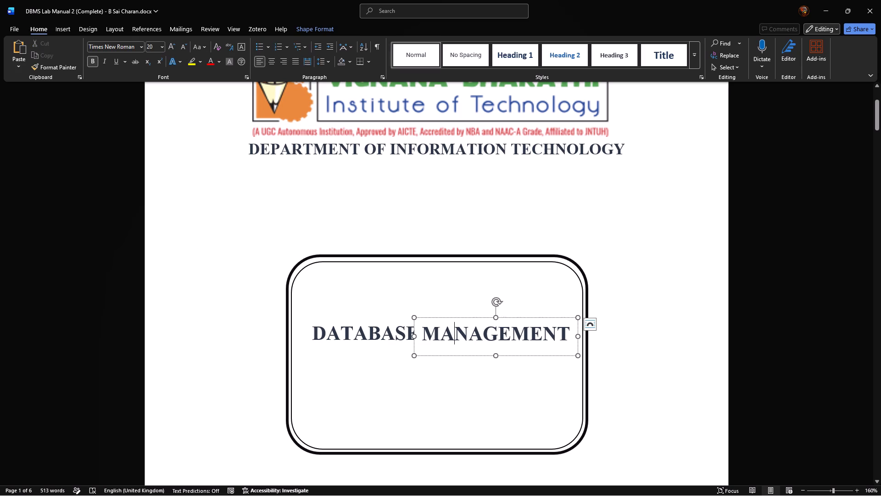
pyautogui.moveTo(453, 317); pyautogui.dragTo(459, 317)
pyautogui.click(582, 337)
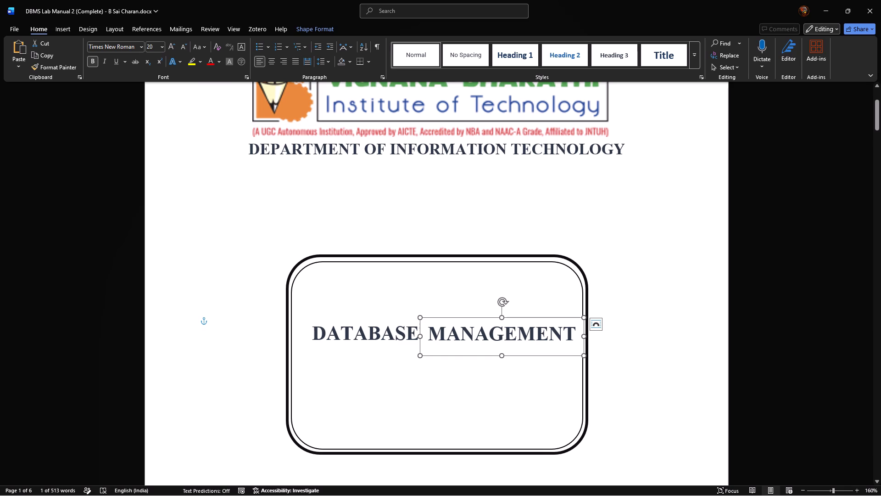
# Enlarge the outer rounded frame slightly from its lower-right corner to make room for the title.
pyautogui.click(583, 438)
pyautogui.moveTo(585, 453); pyautogui.dragTo(589, 454)
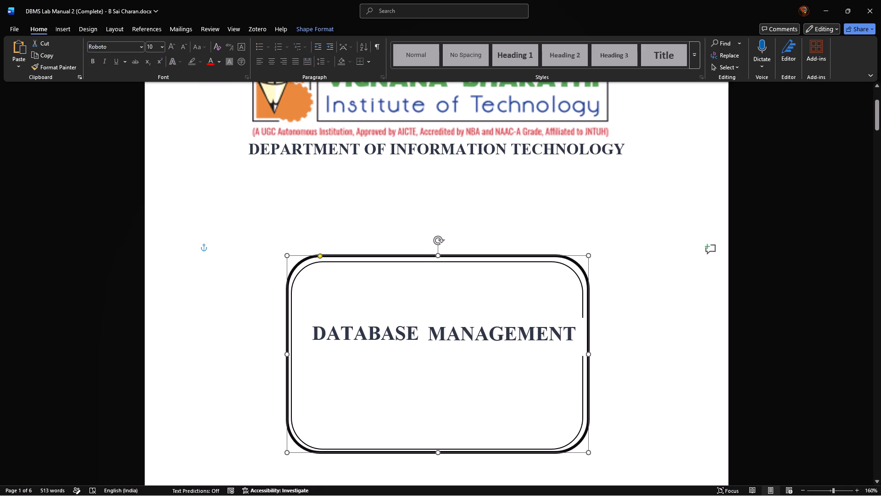
pyautogui.moveTo(589, 454); pyautogui.dragTo(592, 457)
pyautogui.click(558, 436)
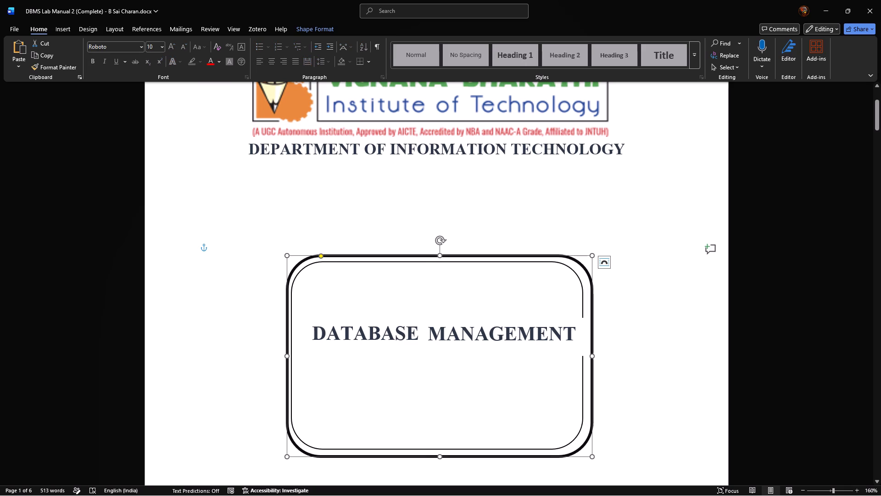
# Enlarge the inner rounded frame from its lower-right and upper-left corners to leave a narrow, even gap inside the outer frame.
pyautogui.click(572, 440)
pyautogui.moveTo(582, 449); pyautogui.dragTo(587, 451)
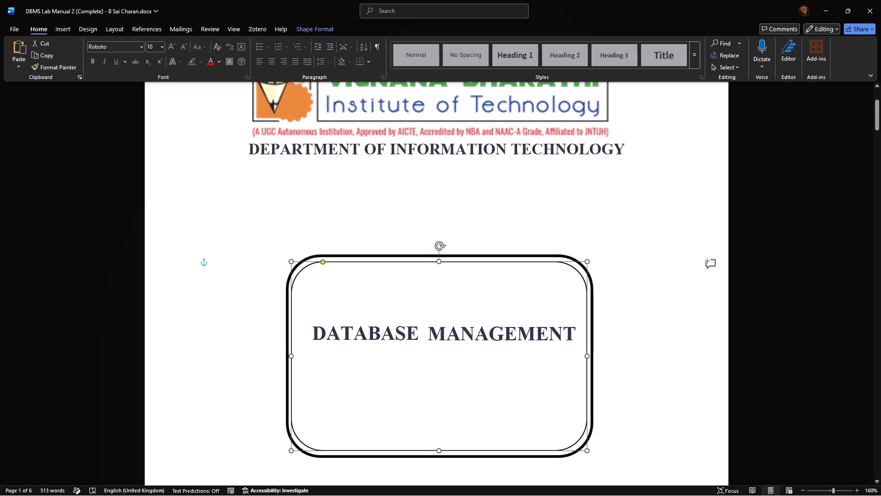
pyautogui.moveTo(587, 451); pyautogui.dragTo(587, 454)
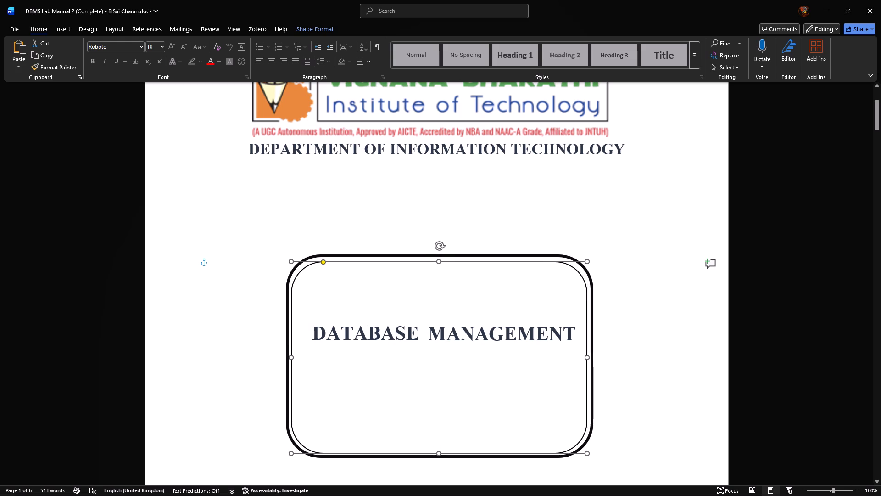
pyautogui.moveTo(587, 454); pyautogui.dragTo(588, 453)
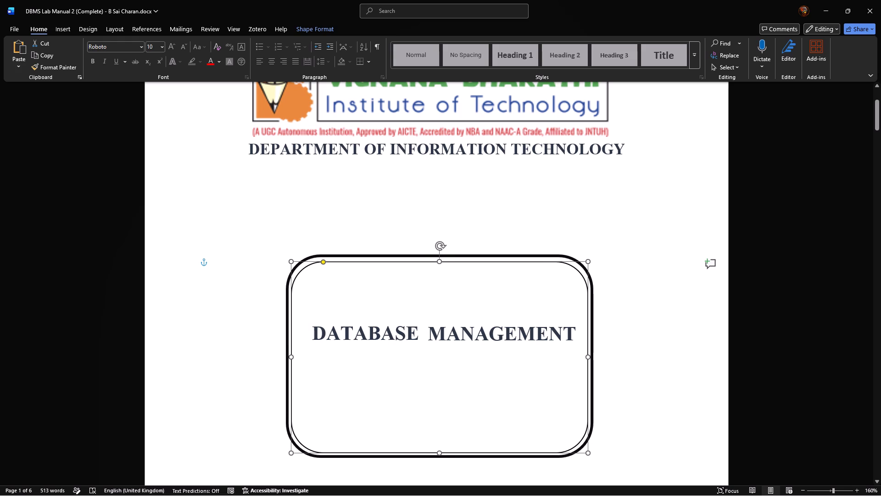
pyautogui.moveTo(588, 453); pyautogui.dragTo(588, 452)
pyautogui.click(290, 261)
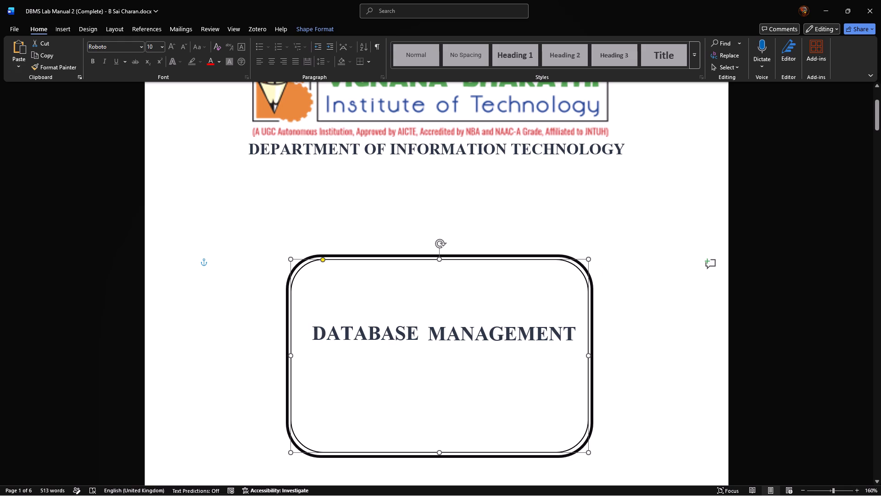
pyautogui.click(622, 336)
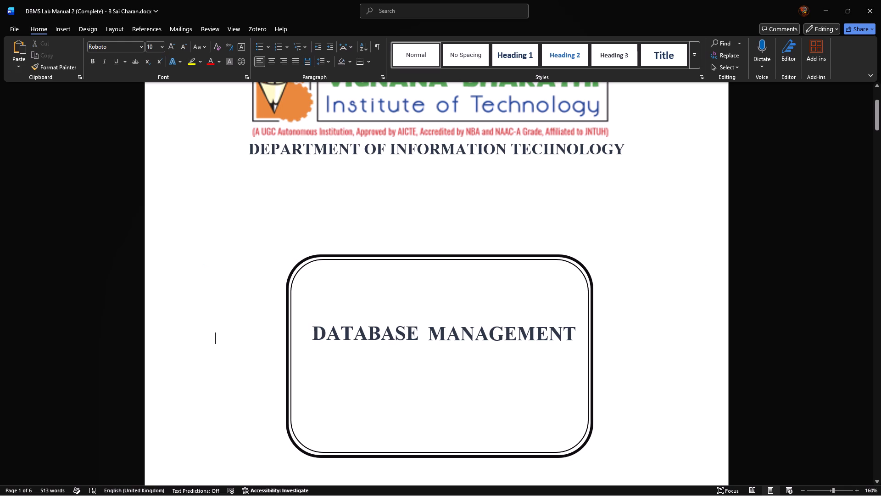
pyautogui.scroll(-1, 557, 355)
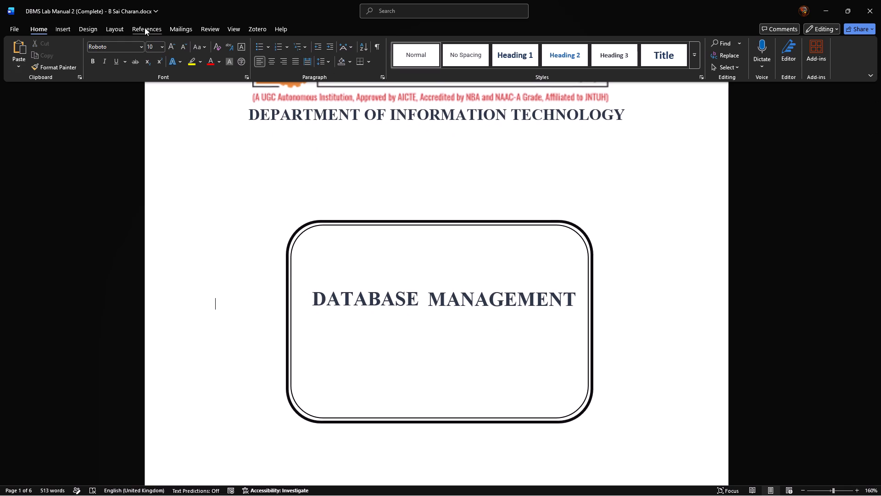
# Insert a simple text box inside the inner rounded frame, below the DATABASE MANAGEMENT text, and remove its outline.
pyautogui.click(59, 28)
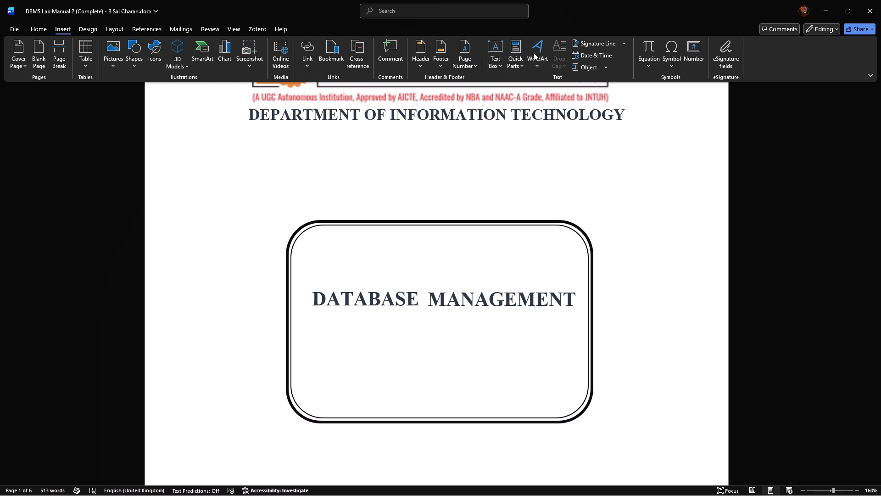
pyautogui.click(501, 60)
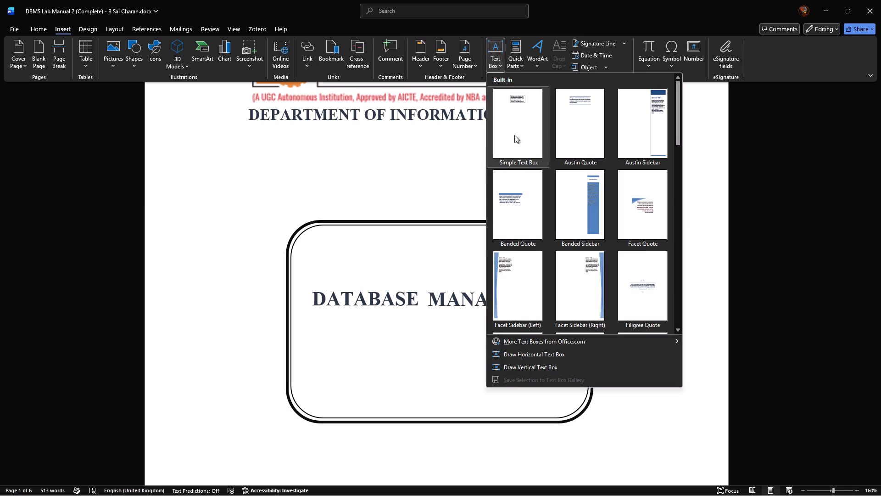
pyautogui.click(509, 107)
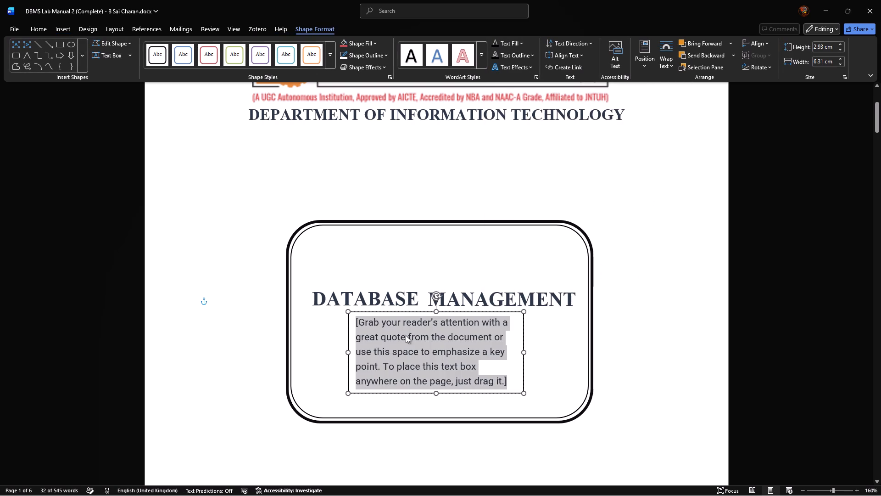
pyautogui.click(379, 50)
pyautogui.click(346, 103)
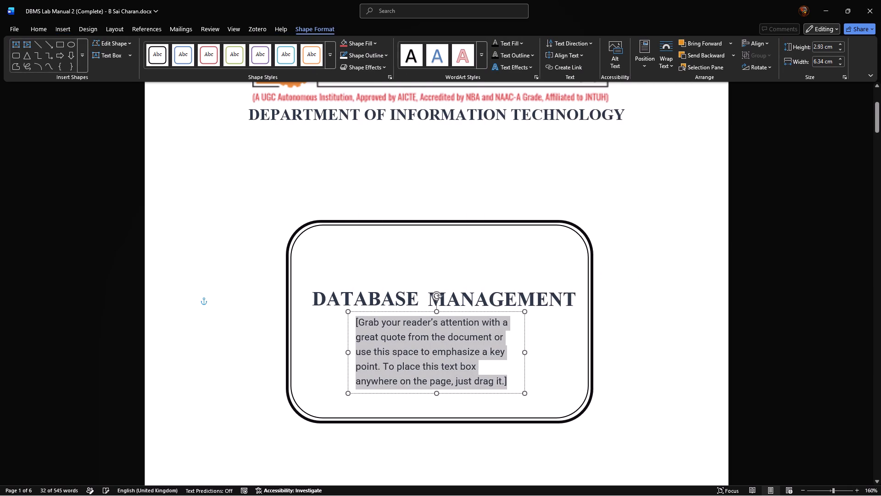
# Replace the new text box's placeholder quote with the word SYSTEMS.
pyautogui.click(449, 343)
pyautogui.click(419, 363)
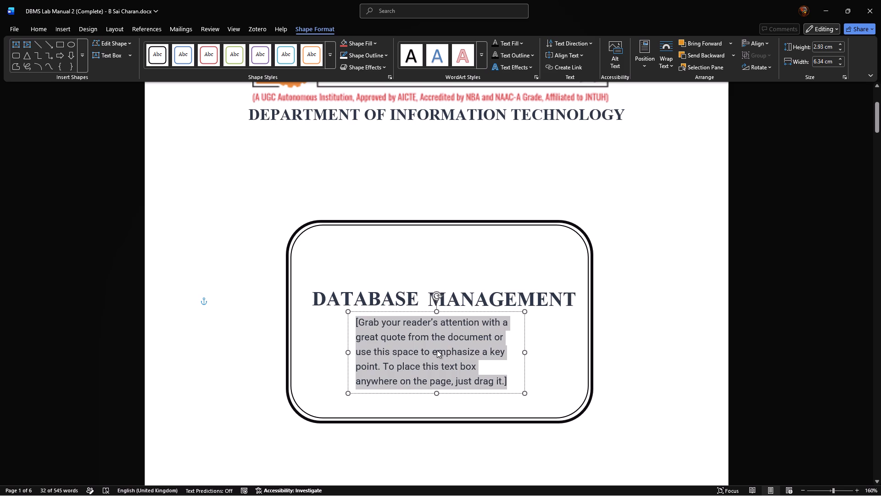
pyautogui.press('BackSpace')
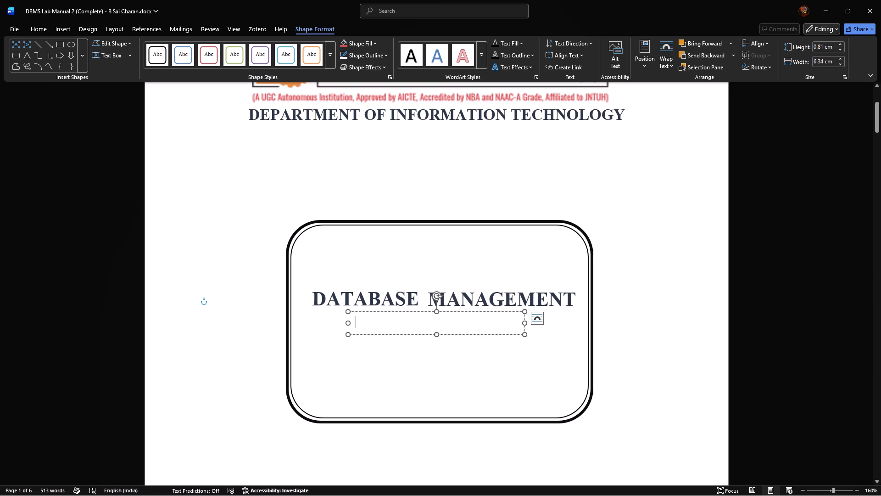
pyautogui.write('SYSTEMS')
# Format the word SYSTEMS as bold, 20 pt Times New Roman to match the other title words.
pyautogui.hotkey('ctrl', 'a')
pyautogui.click(37, 30)
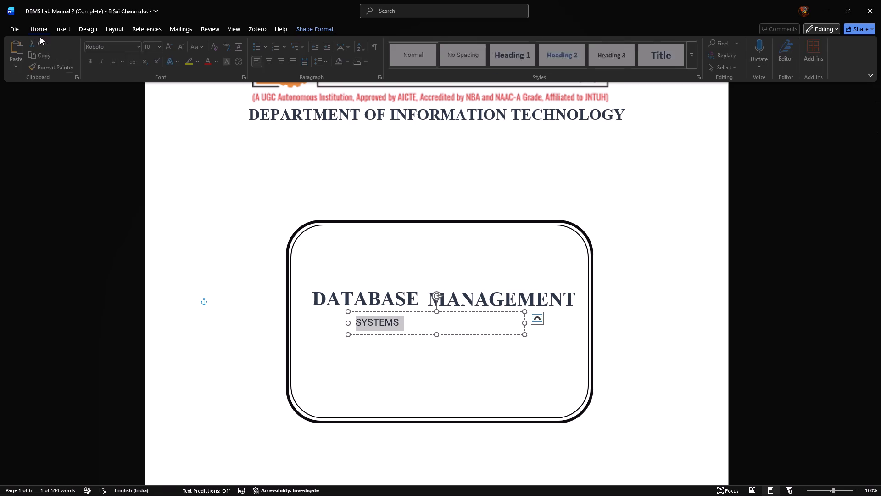
pyautogui.click(96, 60)
pyautogui.click(160, 48)
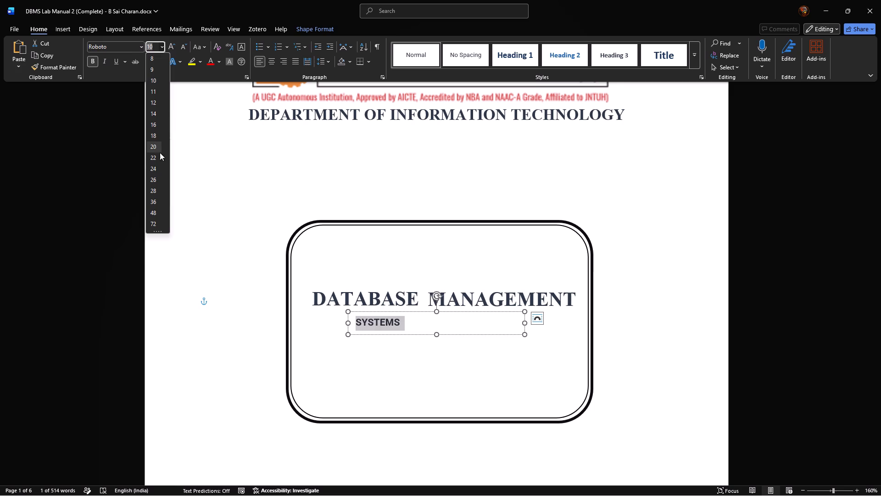
pyautogui.click(156, 142)
pyautogui.click(141, 48)
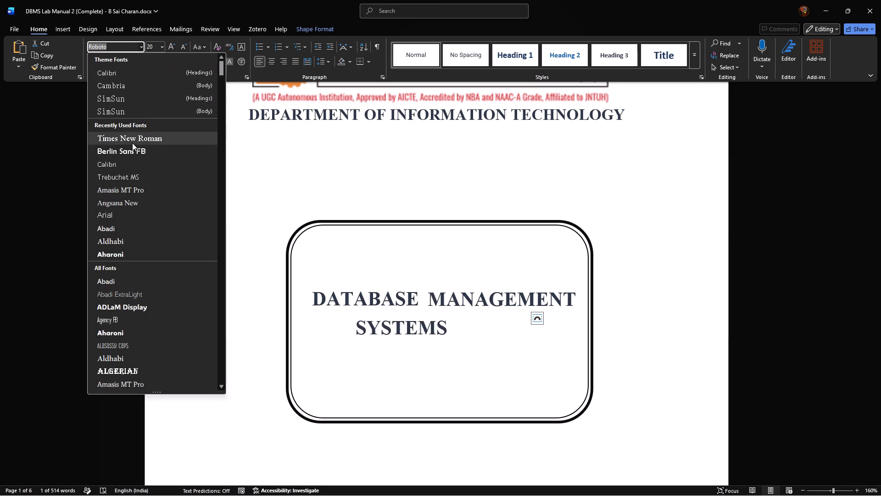
pyautogui.click(129, 133)
pyautogui.click(447, 333)
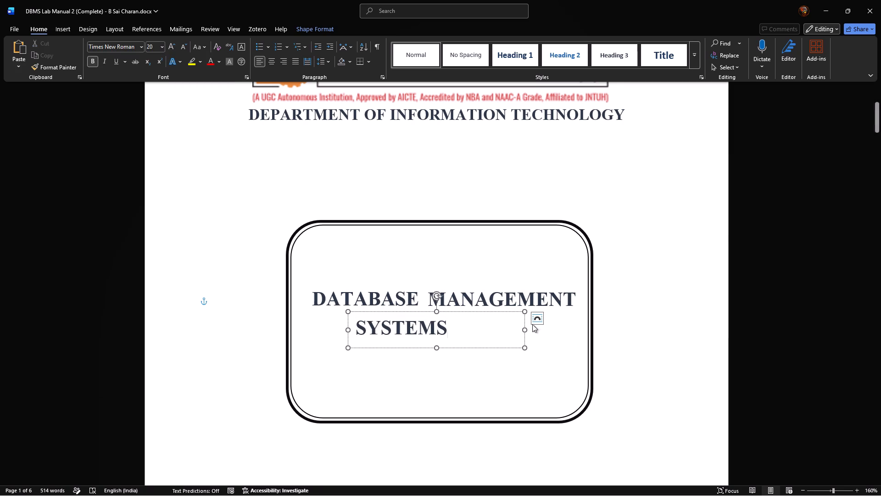
# Narrow the SYSTEMS text box from its right edge to fit closely around the word on a single line.
pyautogui.moveTo(525, 328); pyautogui.dragTo(453, 325)
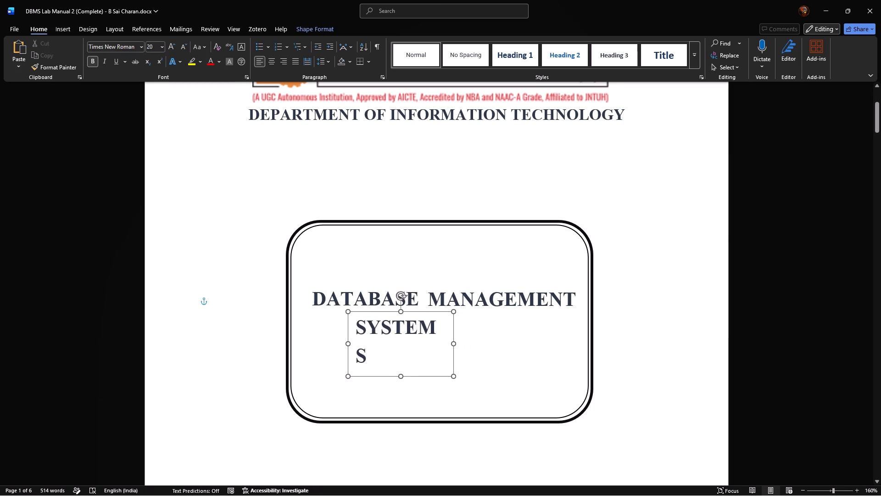
pyautogui.moveTo(453, 325); pyautogui.dragTo(455, 324)
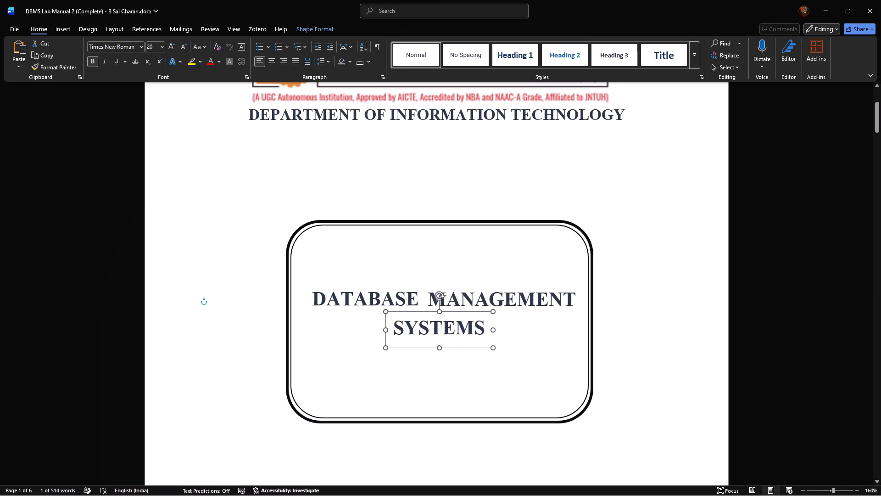
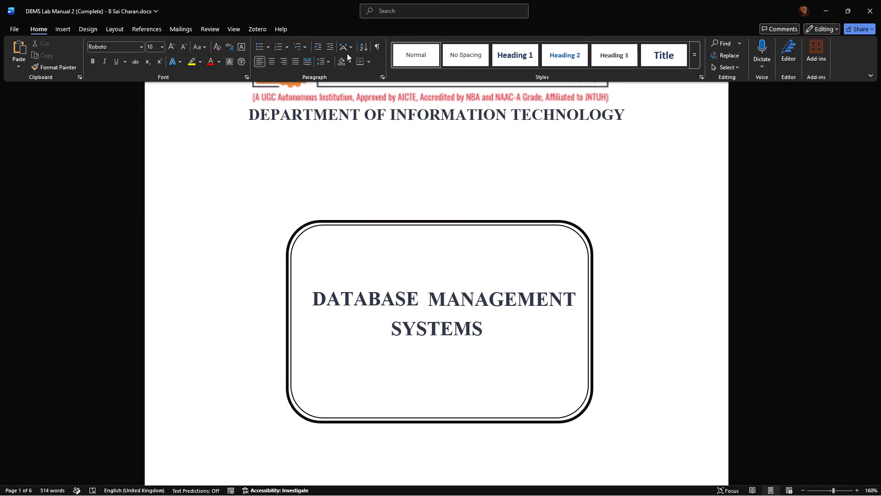
# Insert another simple text box inside the rounded frame, over the SYSTEMS line, and remove its outline.
pyautogui.click(61, 28)
pyautogui.click(494, 43)
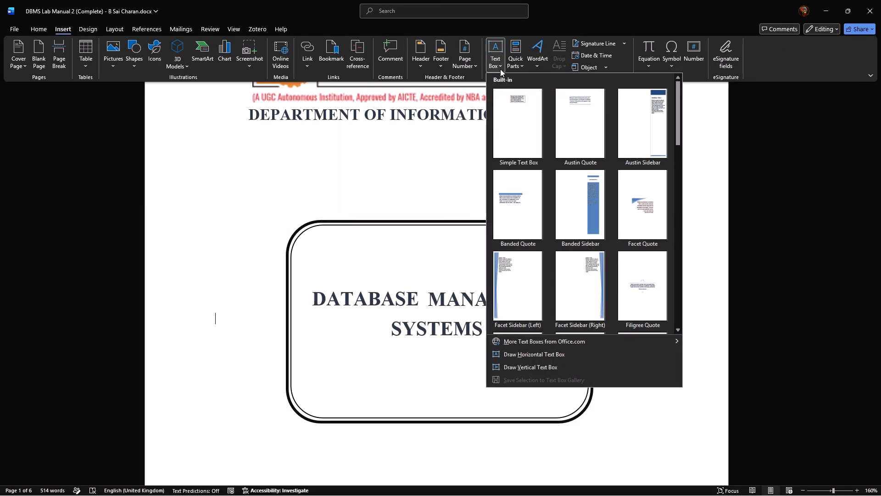
pyautogui.click(517, 105)
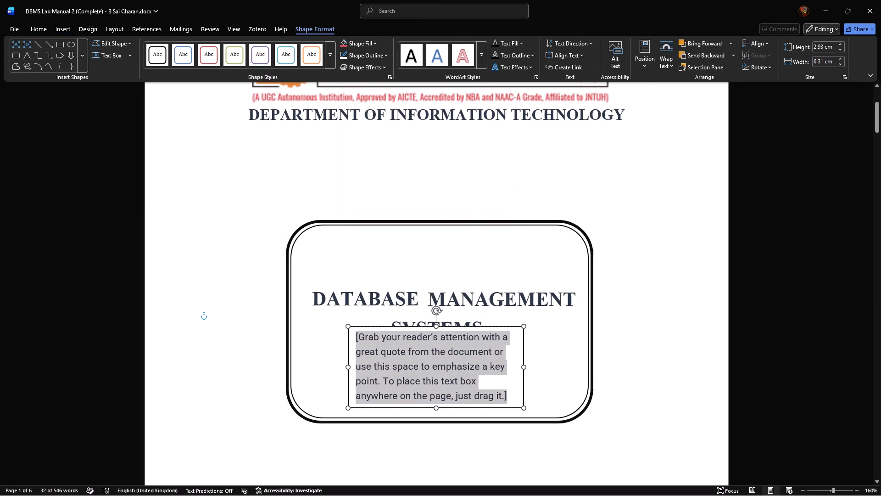
pyautogui.click(374, 51)
pyautogui.click(347, 99)
# Clear the placeholder quote from the new text box and place the text cursor inside the empty box.
pyautogui.click(457, 356)
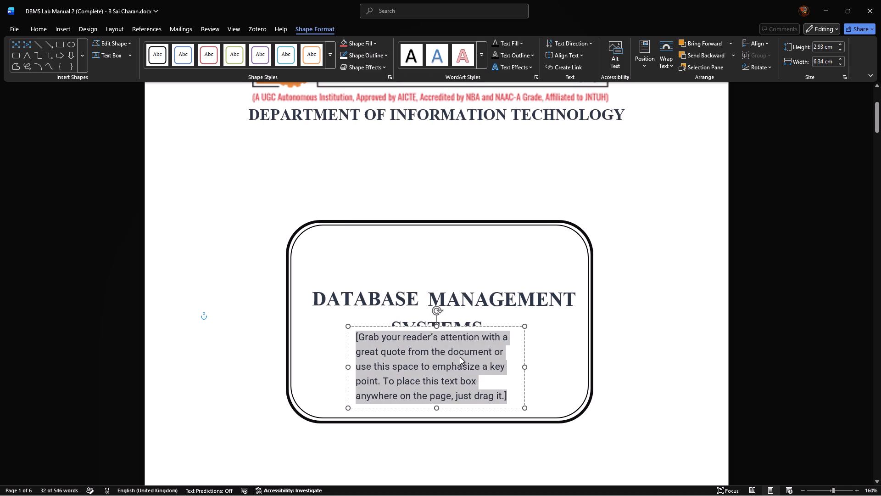
pyautogui.press('BackSpace')
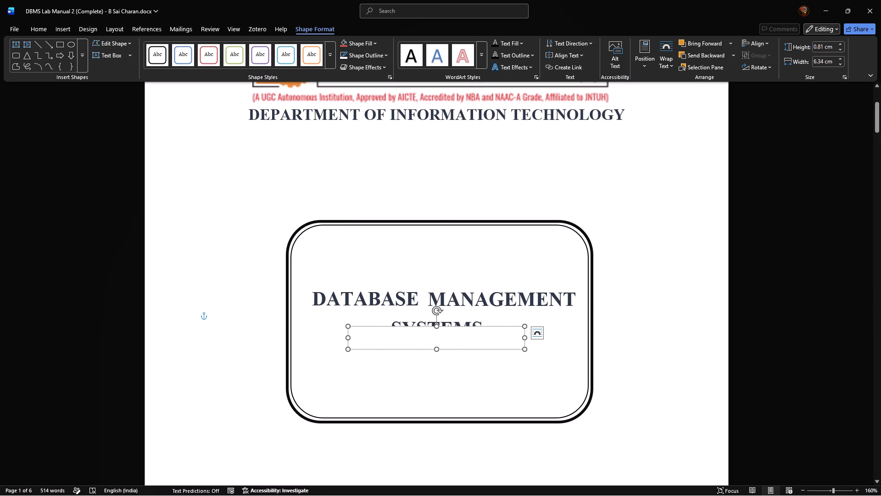
pyautogui.click(448, 394)
pyautogui.click(445, 341)
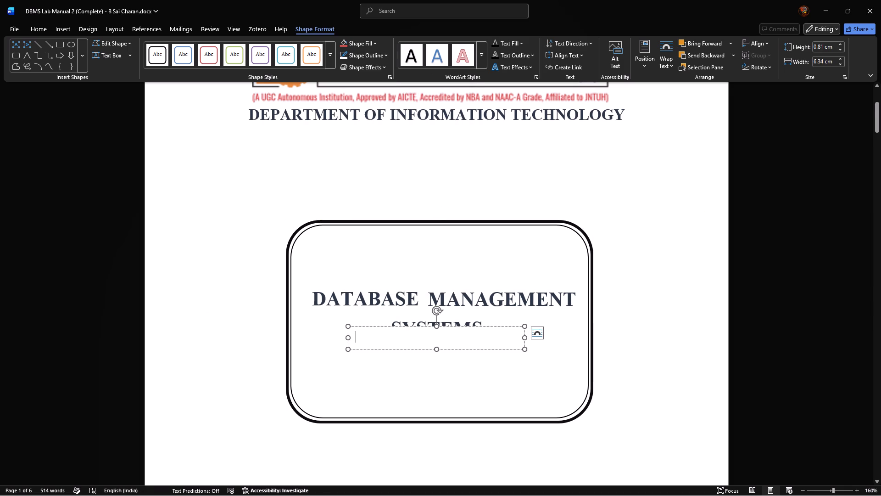
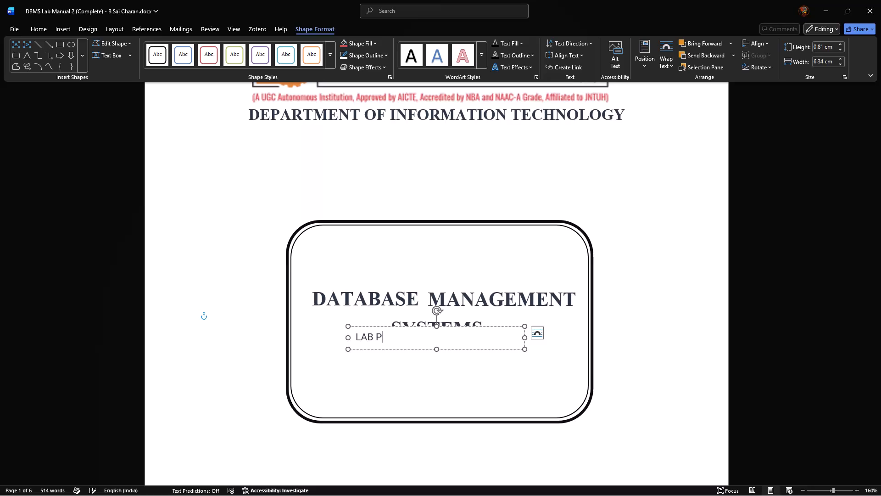
# Format all the LAB PRA text in the new text box as bold, 20 pt Times New Roman.
pyautogui.hotkey('ctrl', 'a')
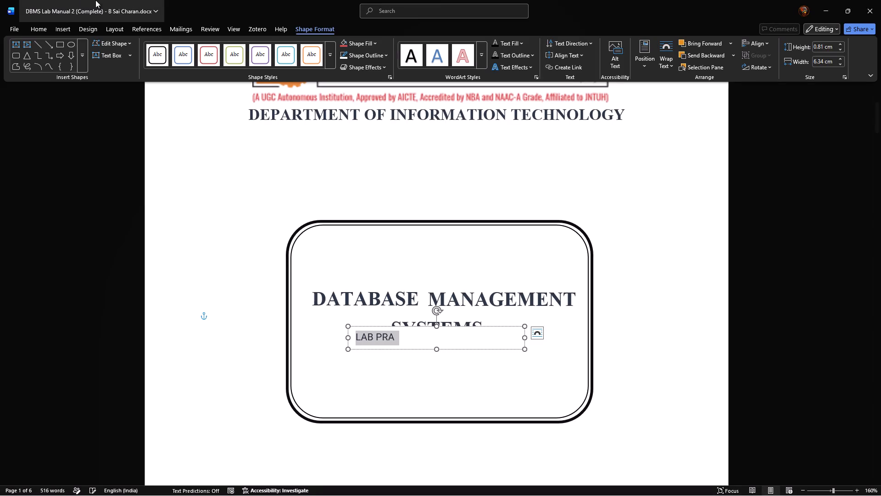
pyautogui.click(35, 30)
pyautogui.click(93, 59)
pyautogui.click(156, 46)
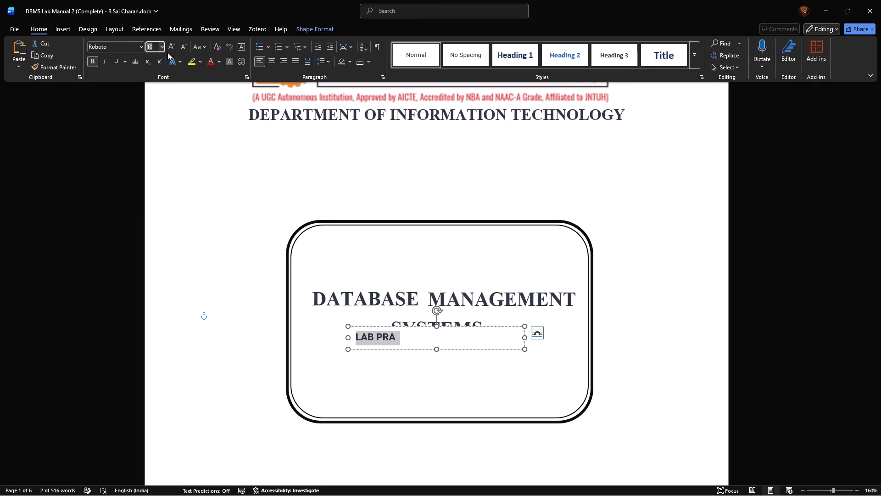
pyautogui.write('20')
pyautogui.press('Return')
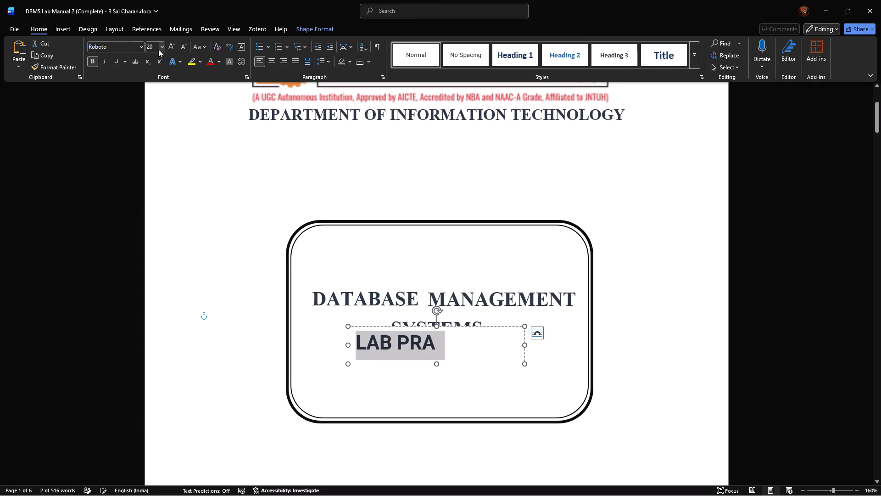
pyautogui.click(122, 46)
pyautogui.press('t')
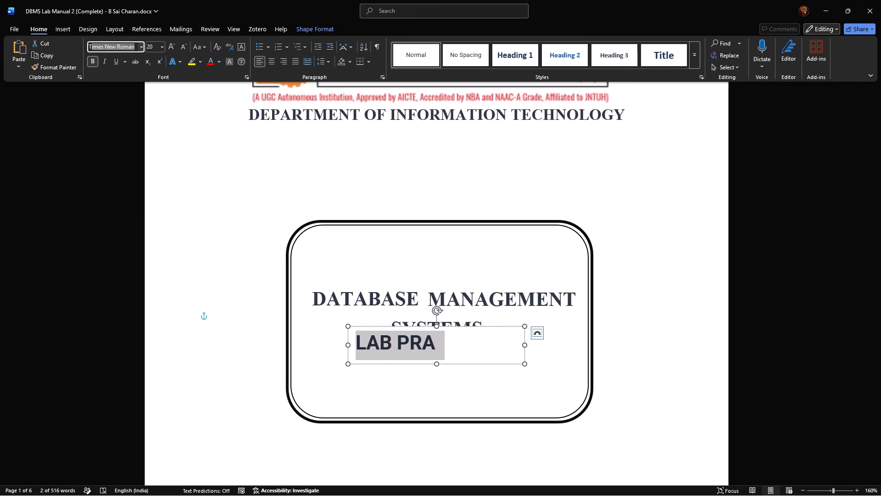
pyautogui.press('Return')
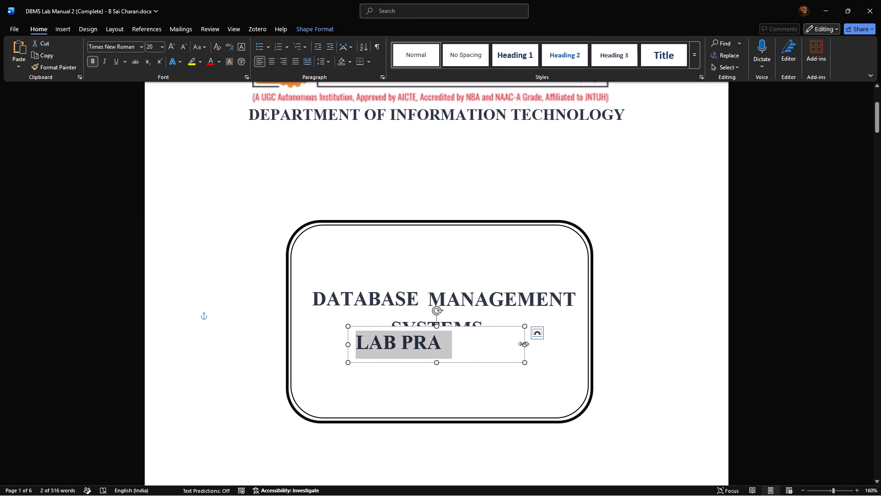
# Narrow the LAB PRA text box to fit its text and place it centred just below the SYSTEMS line, then deselect it.
pyautogui.moveTo(523, 344); pyautogui.dragTo(450, 342)
pyautogui.moveTo(407, 325); pyautogui.dragTo(448, 345)
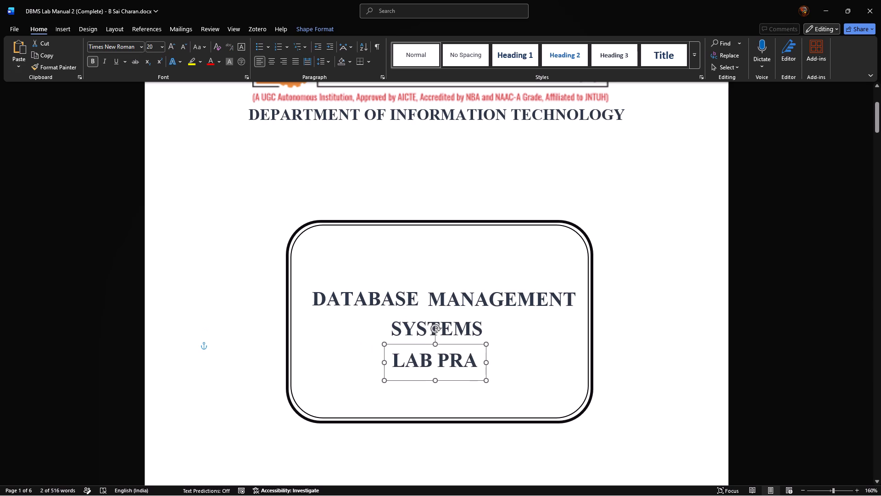
pyautogui.moveTo(448, 345); pyautogui.dragTo(445, 346)
pyautogui.click(645, 302)
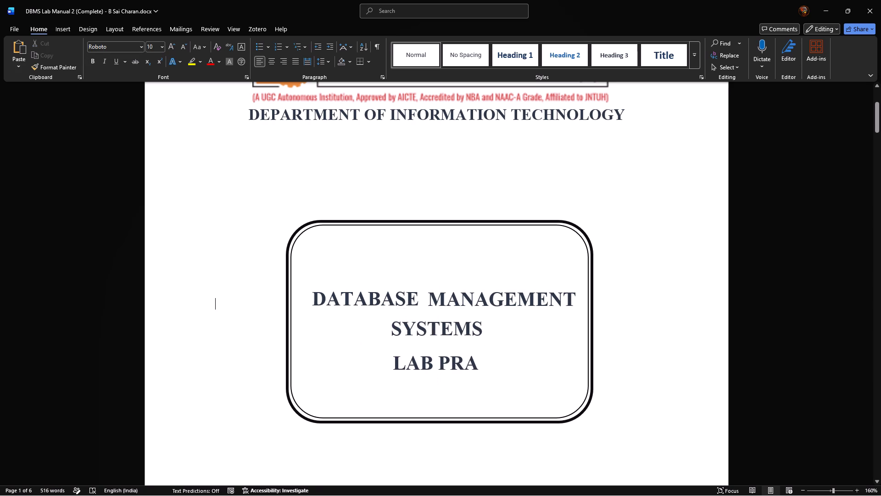
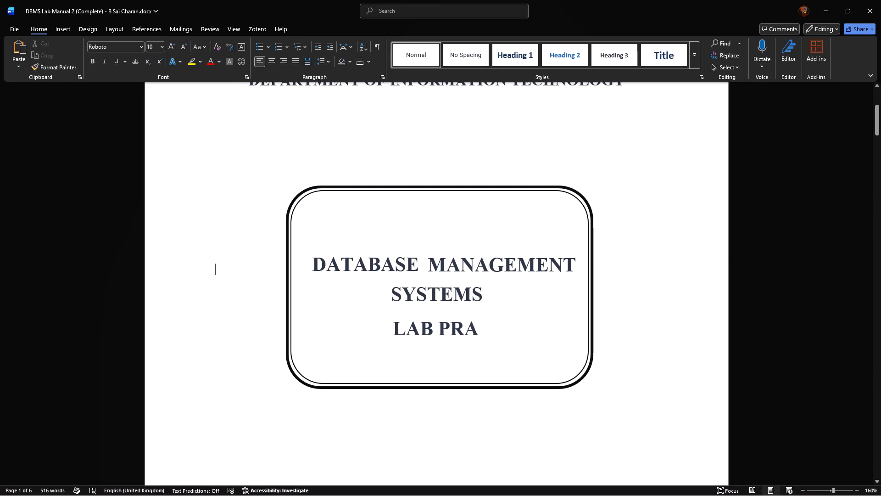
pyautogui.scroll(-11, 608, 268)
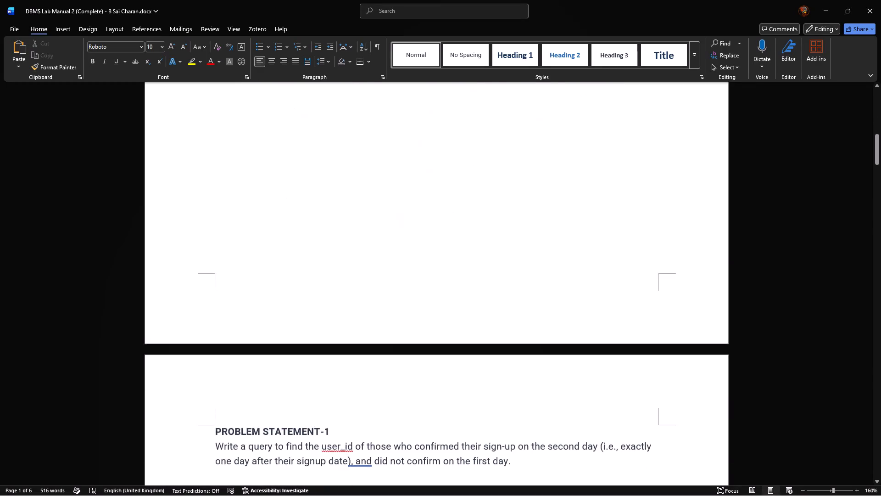
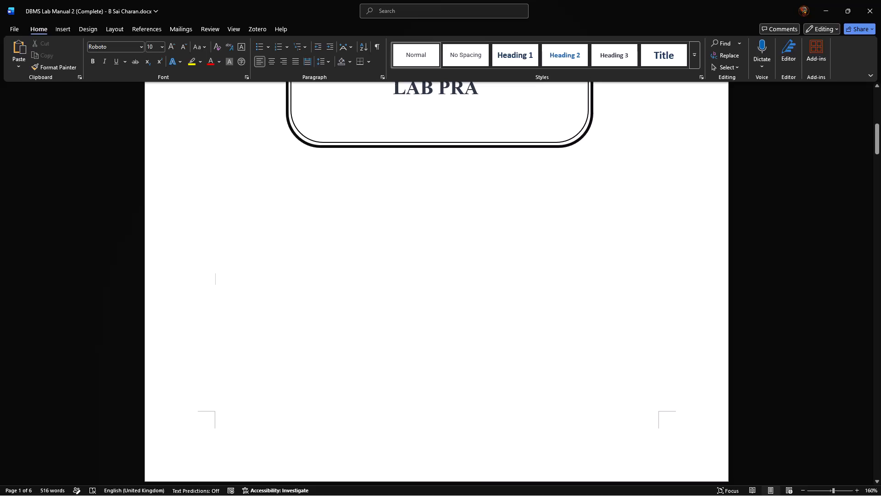
# Enter the text SUB on the empty line below the rounded frame, near the bottom of the cover page.
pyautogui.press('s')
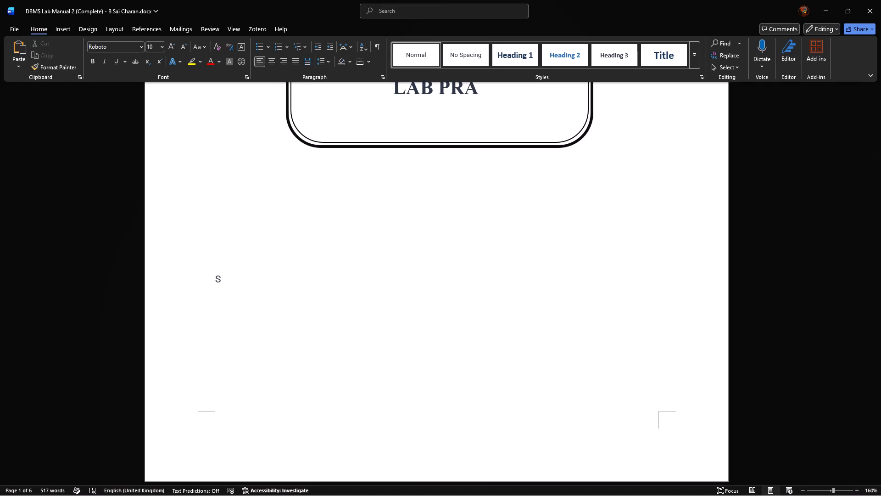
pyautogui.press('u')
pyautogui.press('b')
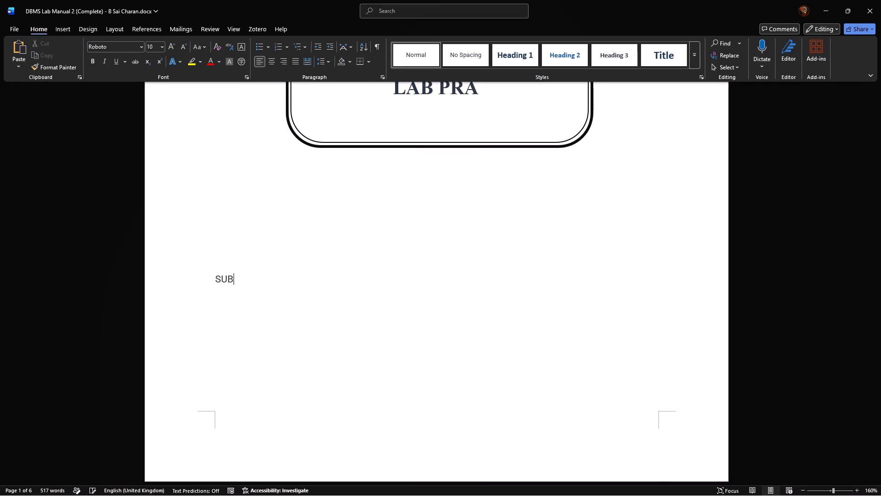
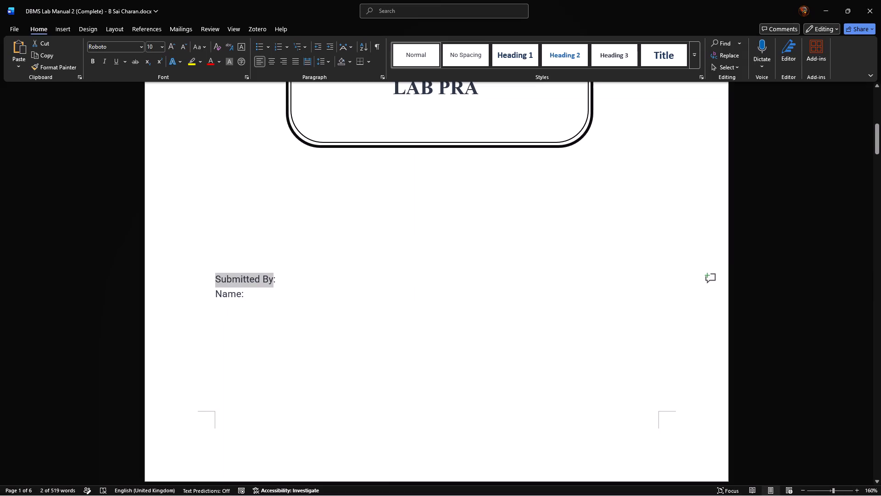
# Format the "Submitted By:" line below the rounded frame on the cover page as bold, 14 pt.
pyautogui.click(280, 290)
pyautogui.moveTo(275, 279); pyautogui.dragTo(212, 274)
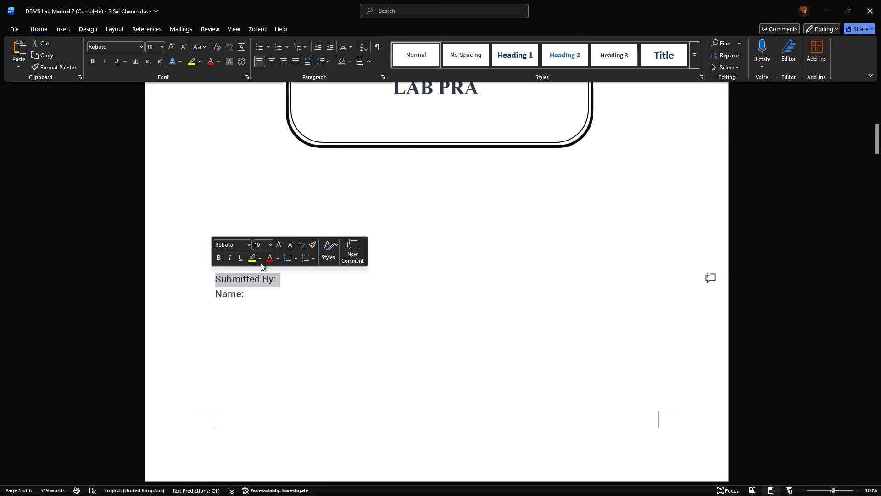
pyautogui.click(216, 259)
pyautogui.click(272, 245)
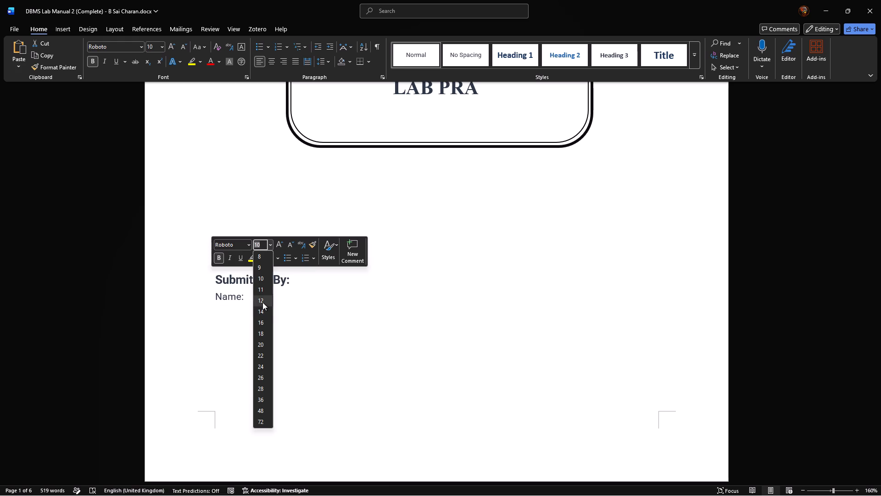
pyautogui.click(264, 311)
# Format the "Name:" line under "Submitted By:" as bold, 12 pt, and place the text cursor below it.
pyautogui.click(247, 303)
pyautogui.moveTo(243, 301); pyautogui.dragTo(235, 300)
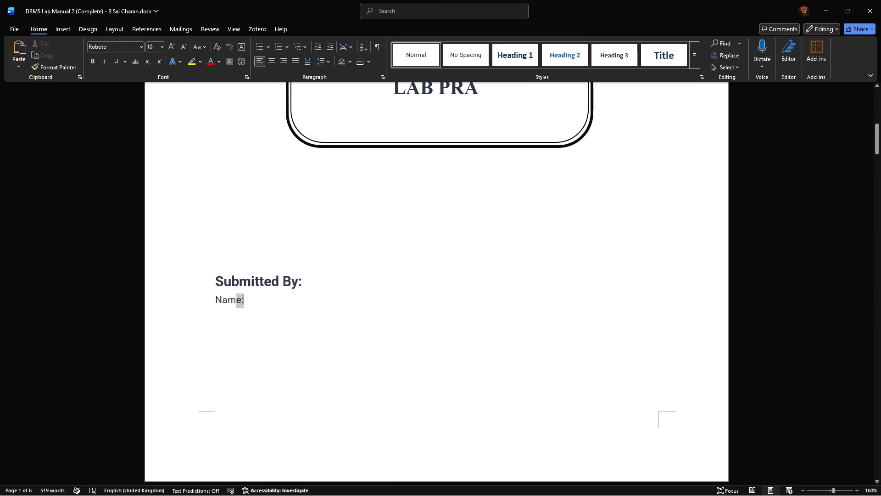
pyautogui.moveTo(235, 300); pyautogui.dragTo(229, 300)
pyautogui.click(286, 272)
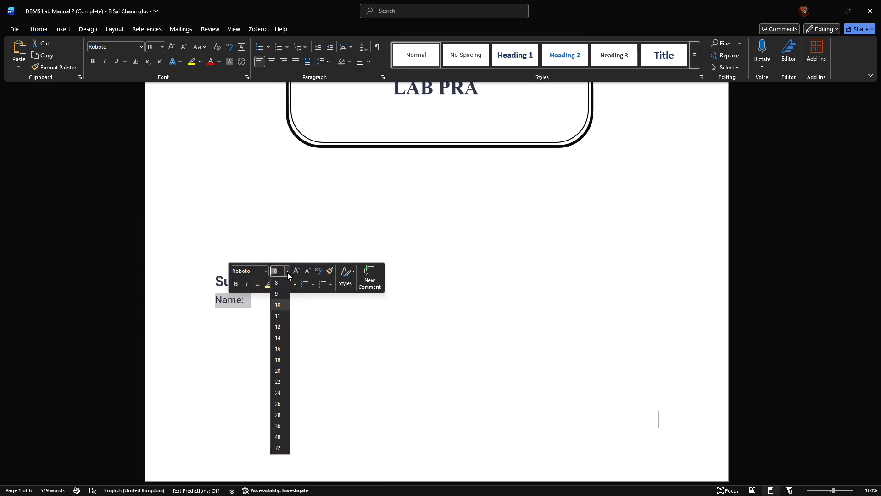
pyautogui.click(278, 328)
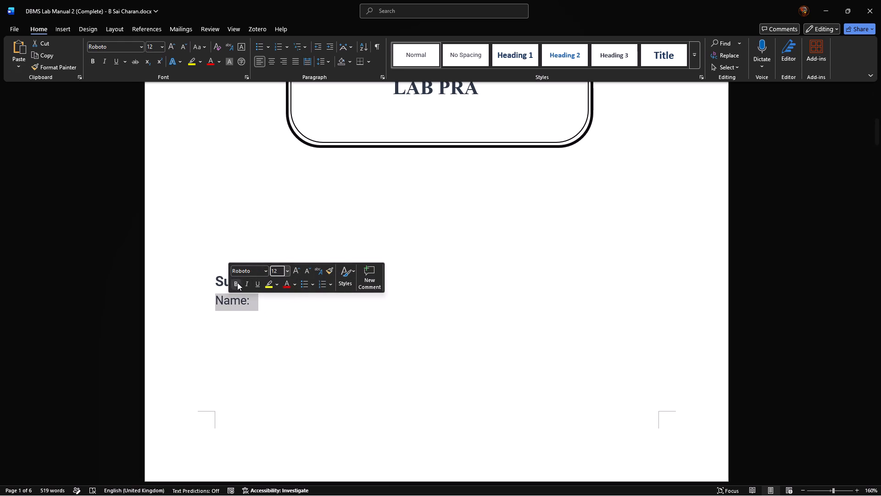
pyautogui.click(234, 282)
pyautogui.click(272, 333)
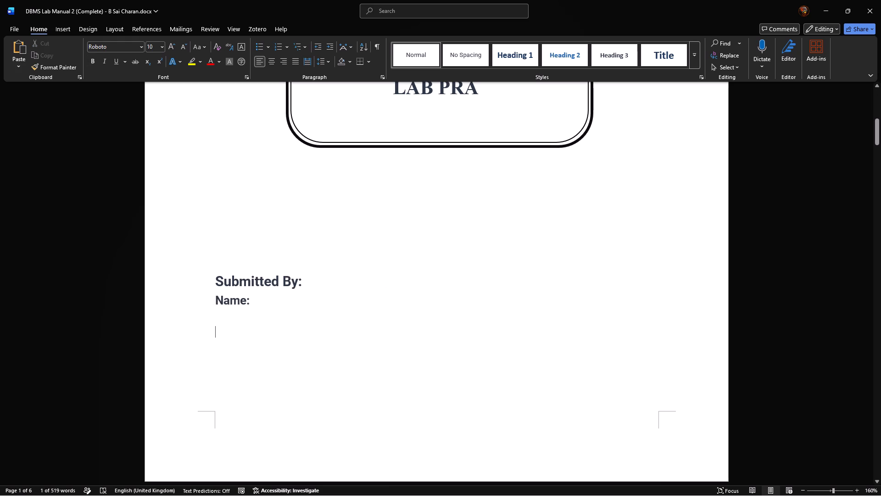
# Leave the insertion point after "Name:" and open the 12 IT-2025.xlsx student list from the desktop.
pyautogui.click(276, 301)
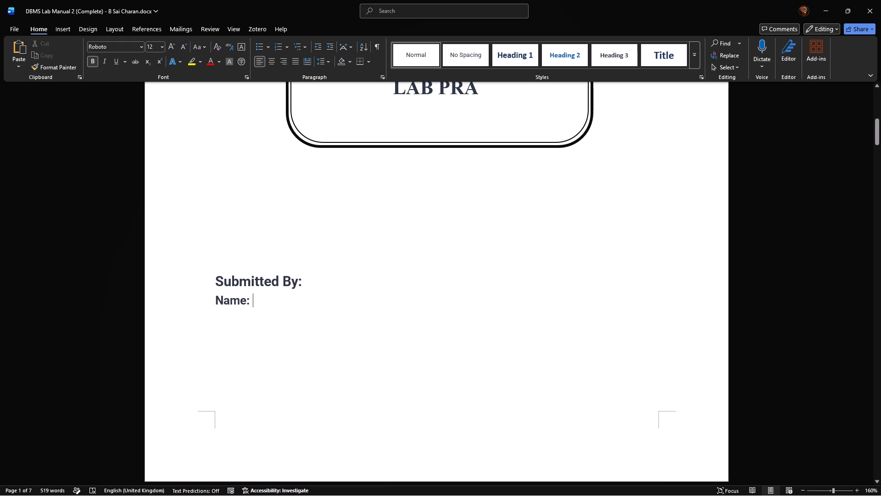
pyautogui.press('super+d')
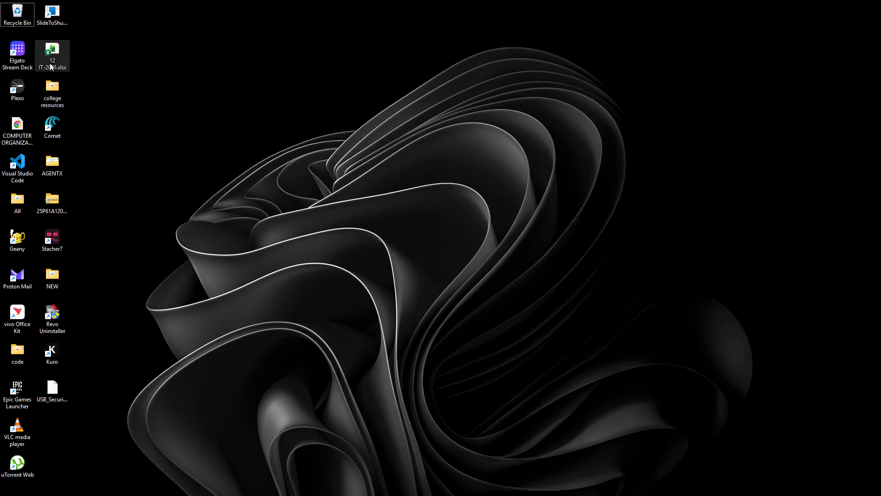
pyautogui.doubleClick(50, 60)
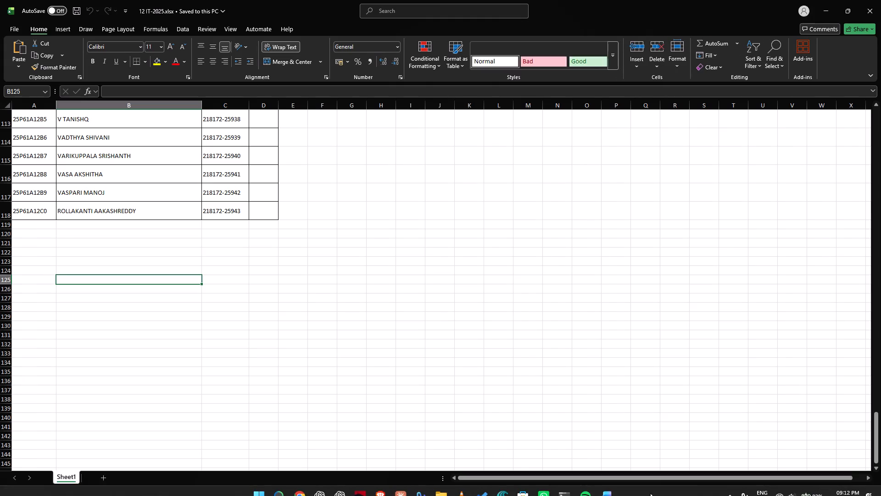
# Copy the student's name from cell B29 of the student list and paste it after "Name:" in the Word lab manual.
pyautogui.scroll(20, 415, 314)
pyautogui.scroll(5, 236, 327)
pyautogui.scroll(20, 235, 328)
pyautogui.scroll(11, 235, 328)
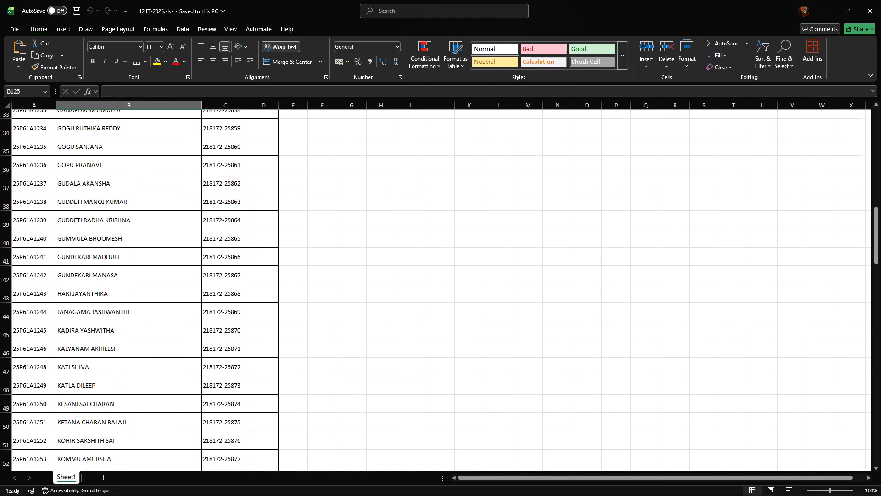
pyautogui.scroll(16, 235, 328)
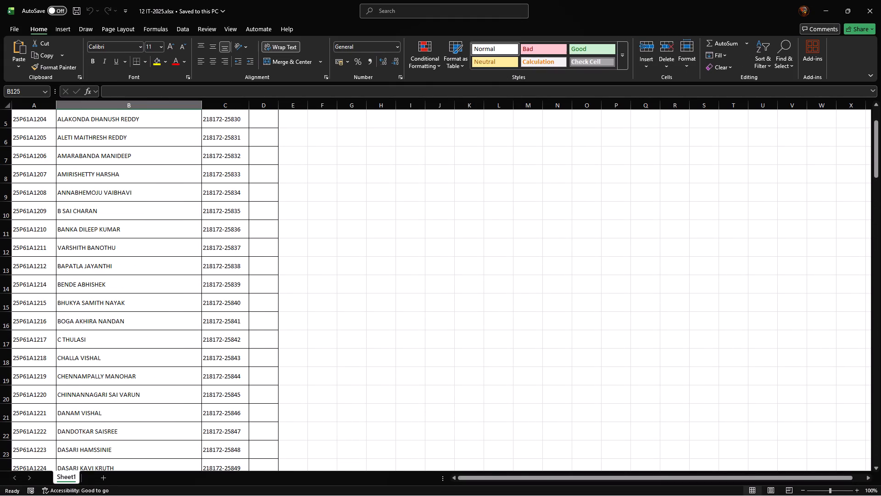
pyautogui.scroll(-8, 65, 420)
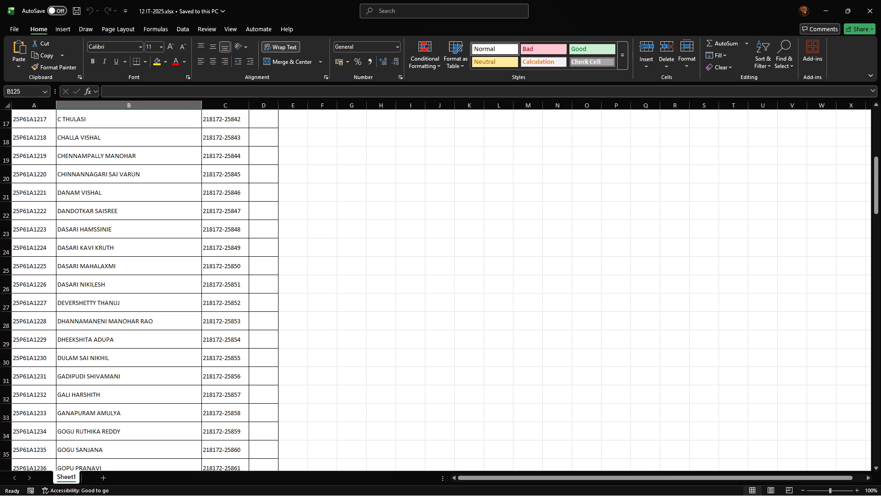
pyautogui.click(74, 337)
pyautogui.click(199, 93)
pyautogui.hotkey('ctrl', 'a')
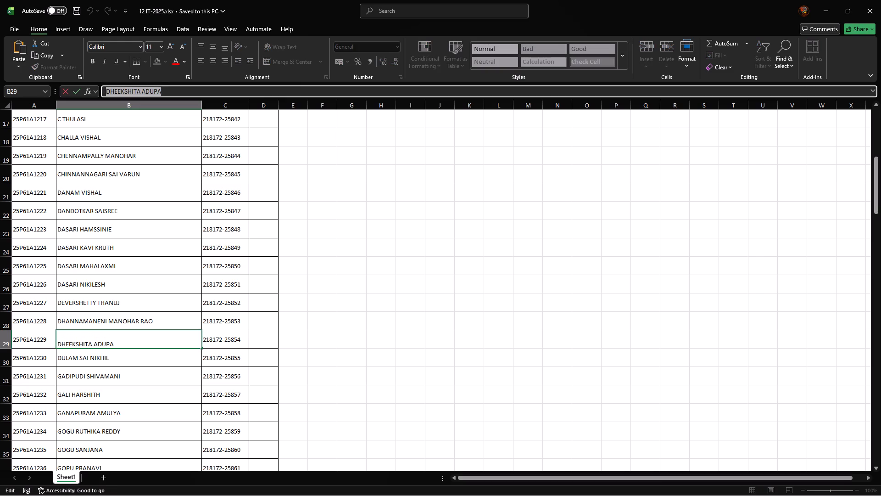
pyautogui.hotkey('ctrl', 'c')
pyautogui.hotkey('alt', 'Tab')
pyautogui.hotkey('ctrl', 'v')
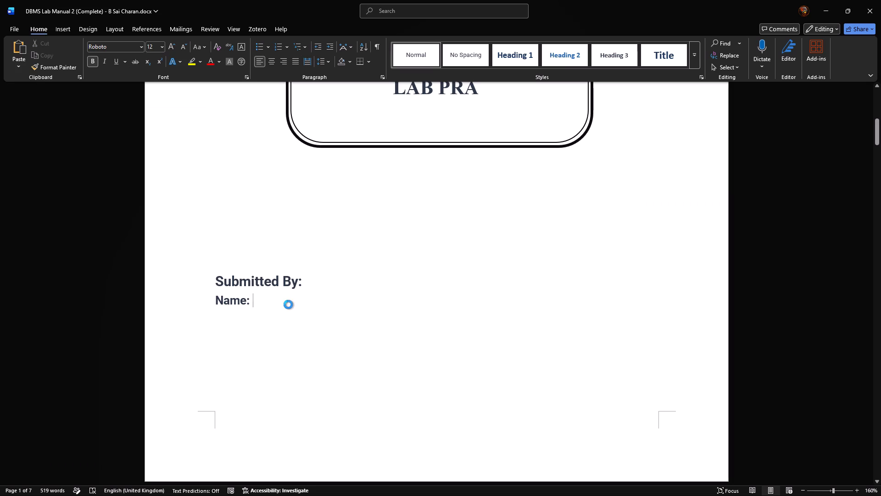
# Remove the bold formatting from the student's name, keeping the "Name:" label bold.
pyautogui.click(253, 295)
pyautogui.hotkey('ctrl', 'shift', 'Right')
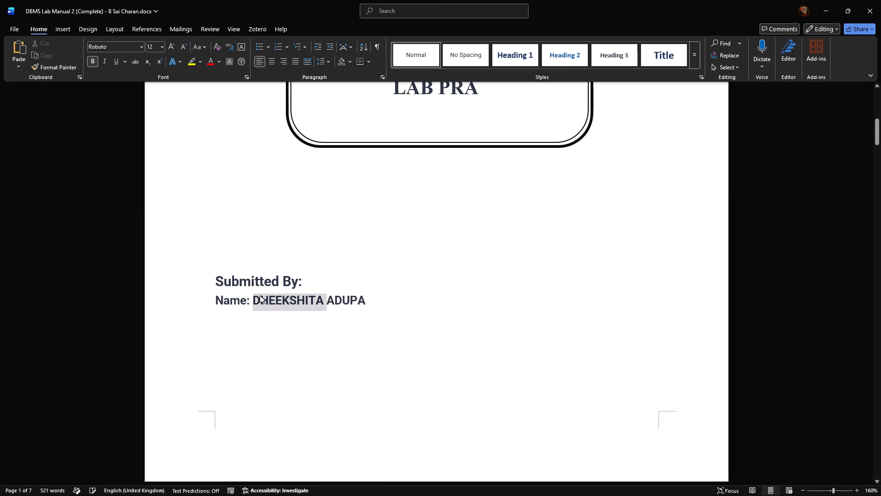
pyautogui.hotkey('ctrl', 'shift', 'Right')
pyautogui.click(89, 61)
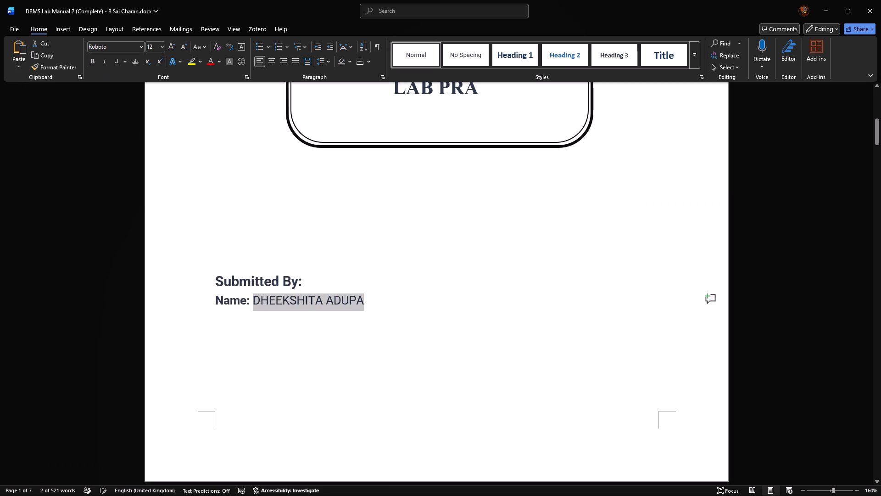
# Add a "Roll No:" label on the line below the name and format it bold at size 12.
pyautogui.click(352, 313)
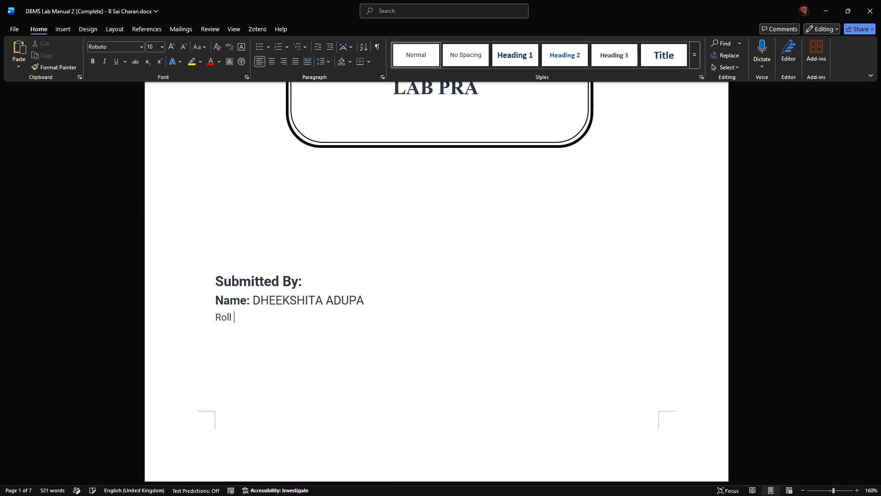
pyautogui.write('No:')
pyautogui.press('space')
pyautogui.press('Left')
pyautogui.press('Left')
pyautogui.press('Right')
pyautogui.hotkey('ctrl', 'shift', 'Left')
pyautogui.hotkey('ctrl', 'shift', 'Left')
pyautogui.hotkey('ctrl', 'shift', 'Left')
pyautogui.click(89, 62)
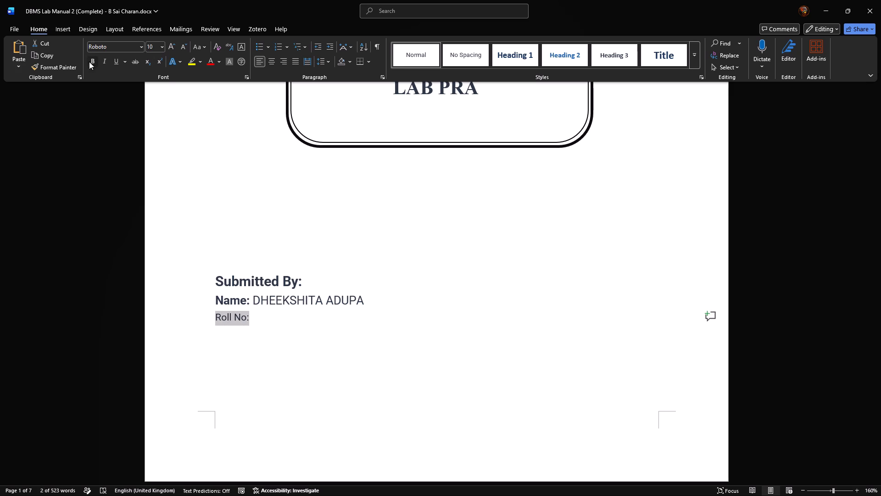
pyautogui.click(162, 46)
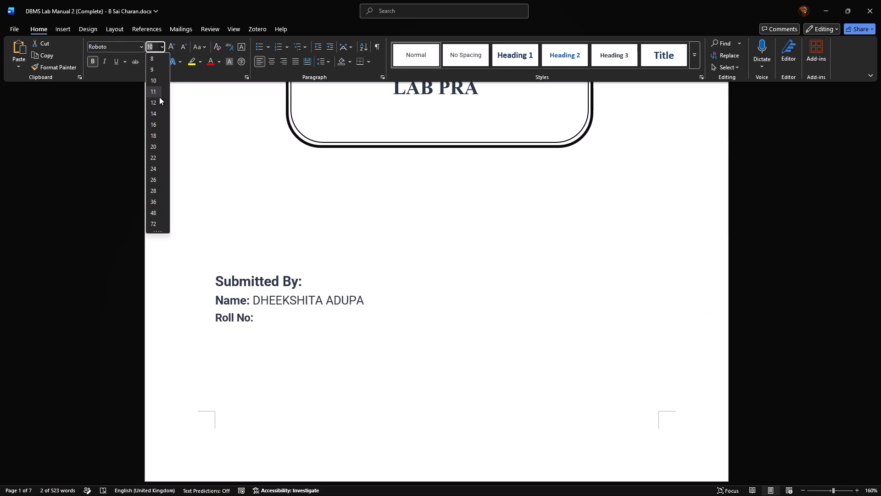
pyautogui.click(159, 101)
pyautogui.click(243, 303)
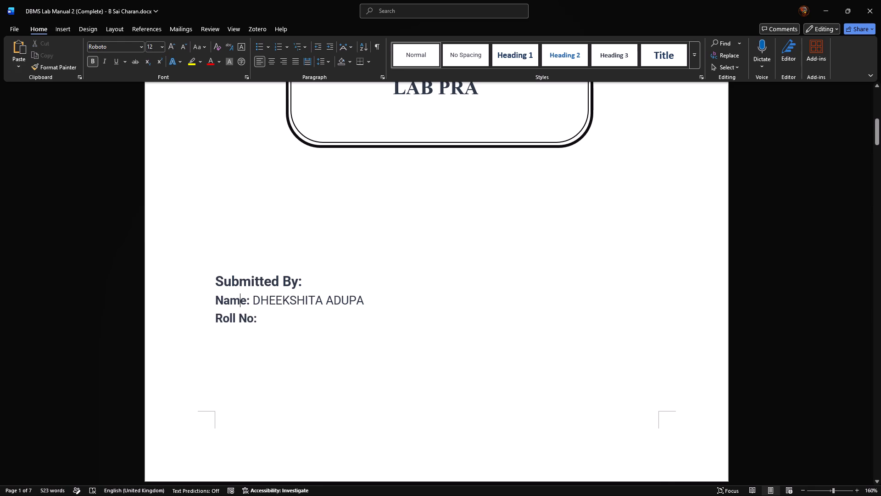
# Enter the student's roll number after "Roll No:" and remove the bold formatting from the number only.
pyautogui.click(269, 330)
pyautogui.click(264, 319)
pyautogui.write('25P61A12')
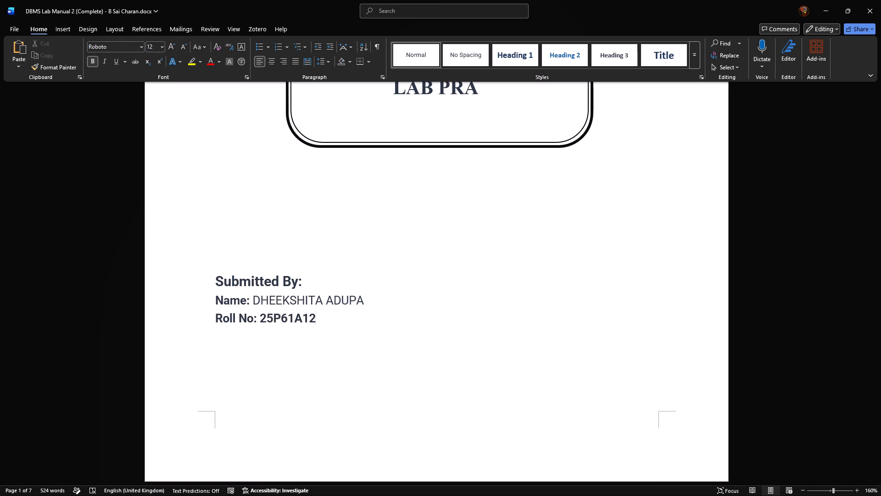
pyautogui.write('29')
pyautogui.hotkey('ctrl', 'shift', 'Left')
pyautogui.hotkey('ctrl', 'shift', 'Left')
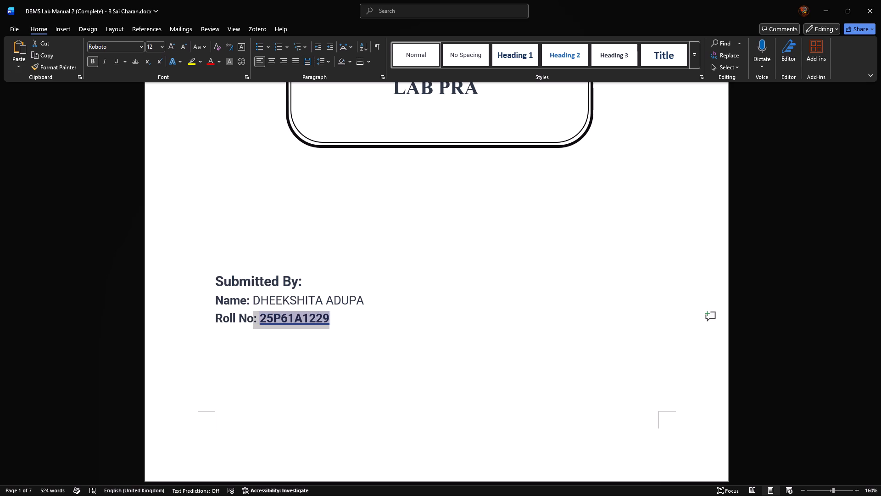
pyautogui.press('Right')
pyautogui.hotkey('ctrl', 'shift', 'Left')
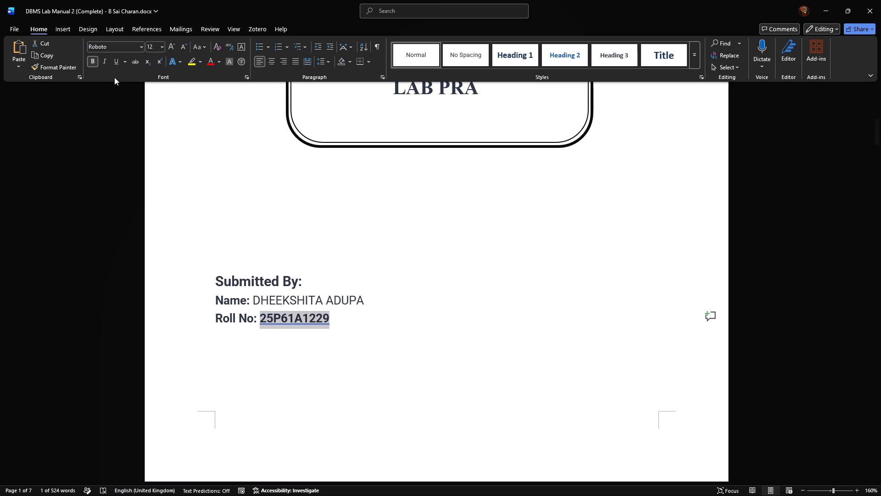
pyautogui.click(92, 62)
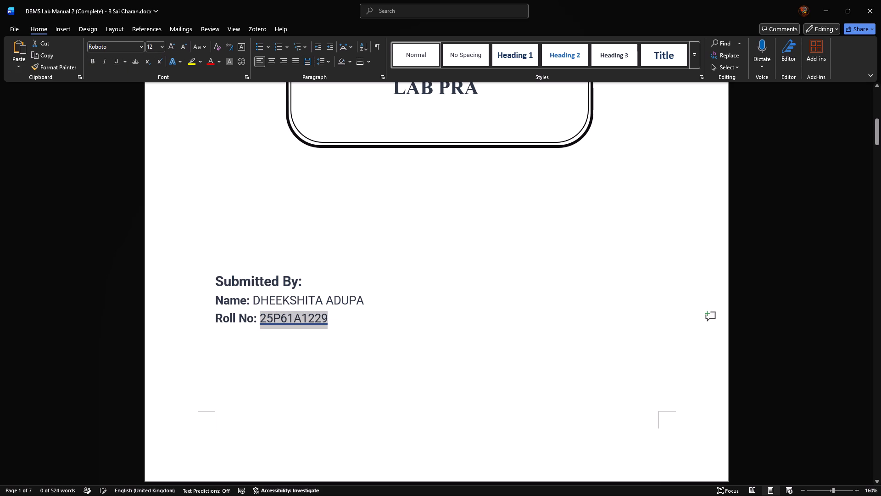
pyautogui.click(346, 319)
# Switch to the student list workbook in Excel and begin switching to another open window.
pyautogui.hotkey('alt', 'Tab')
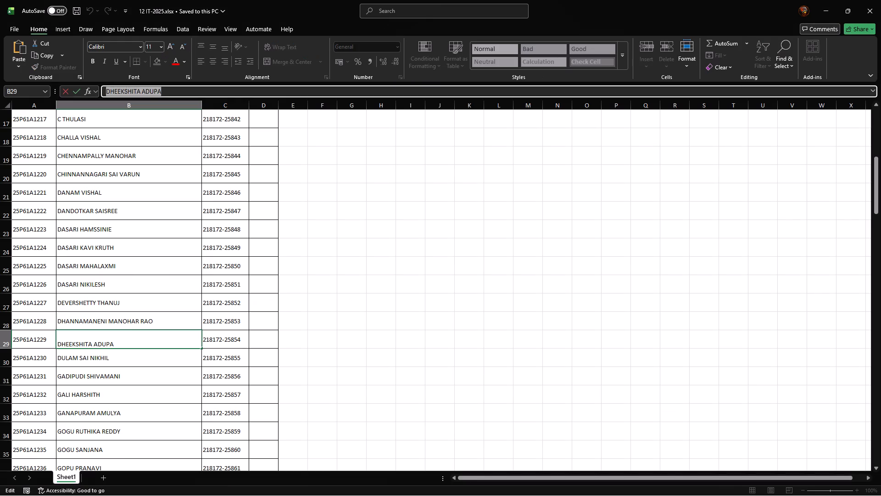
pyautogui.hotkey('alt', 'Tab')
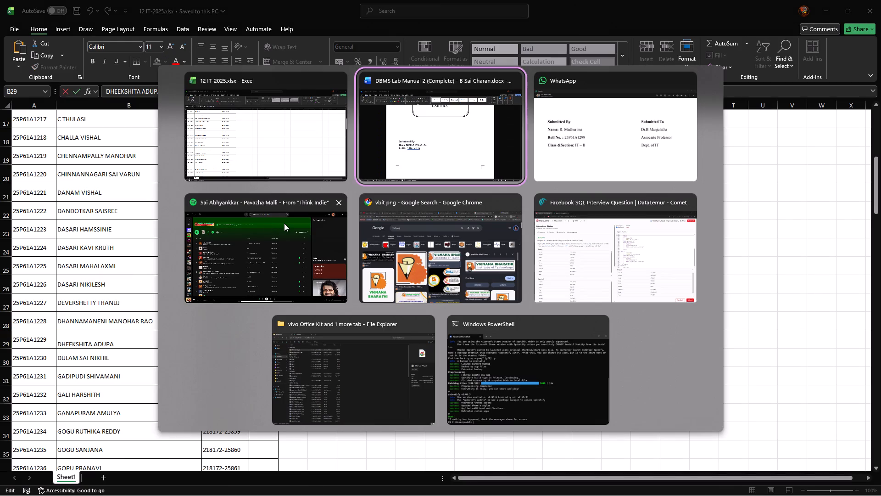
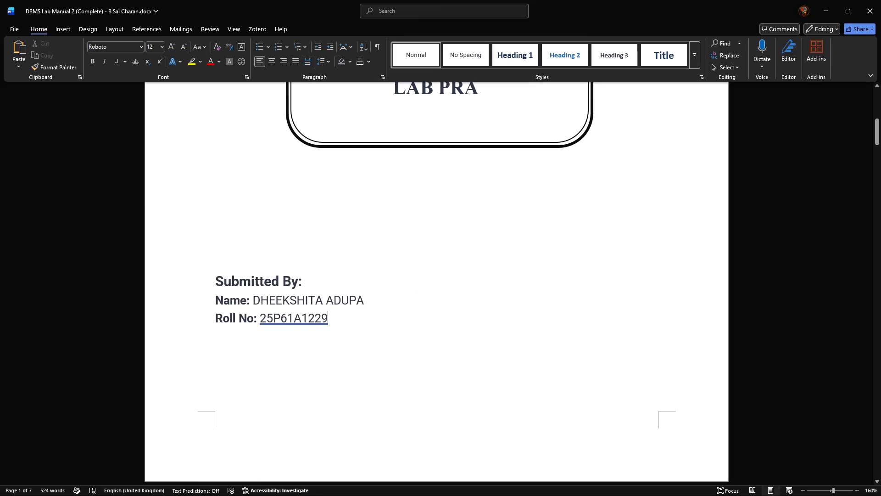
# Add a line below the roll number reading "CLASS & SECTION: IT-A".
pyautogui.press('Return')
pyautogui.keyDown('ctrl'); pyautogui.scroll(-6, 259, 338); pyautogui.keyUp('ctrl')
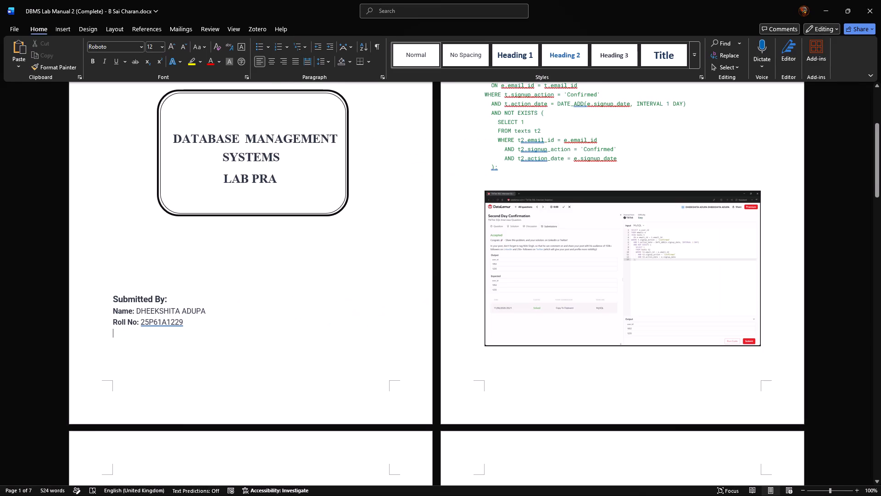
pyautogui.hotkey('shift', 'c')
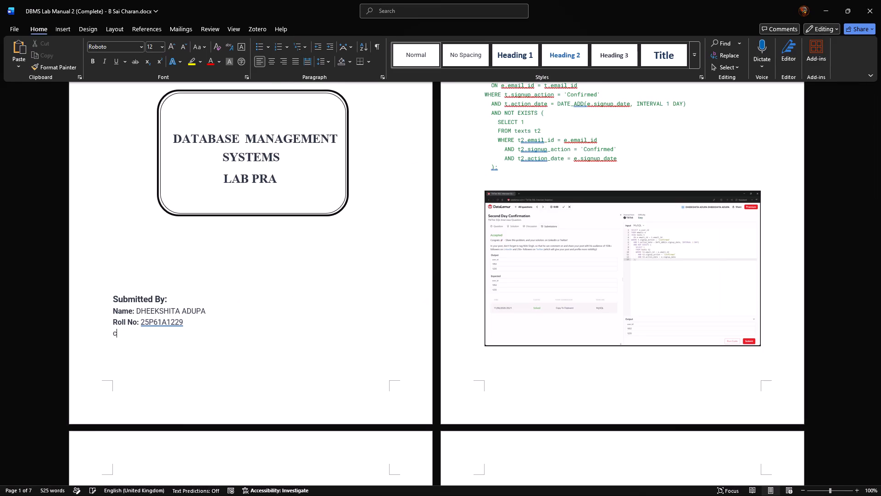
pyautogui.press('BackSpace')
pyautogui.write('CLASS & SECTION:')
pyautogui.press('space')
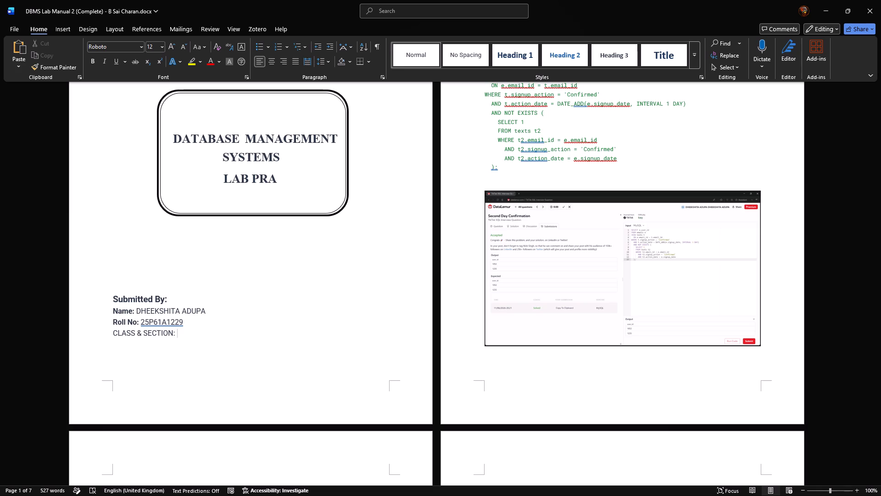
pyautogui.press('i')
pyautogui.press('-')
pyautogui.press('BackSpace')
pyautogui.press('t')
pyautogui.write('-A')
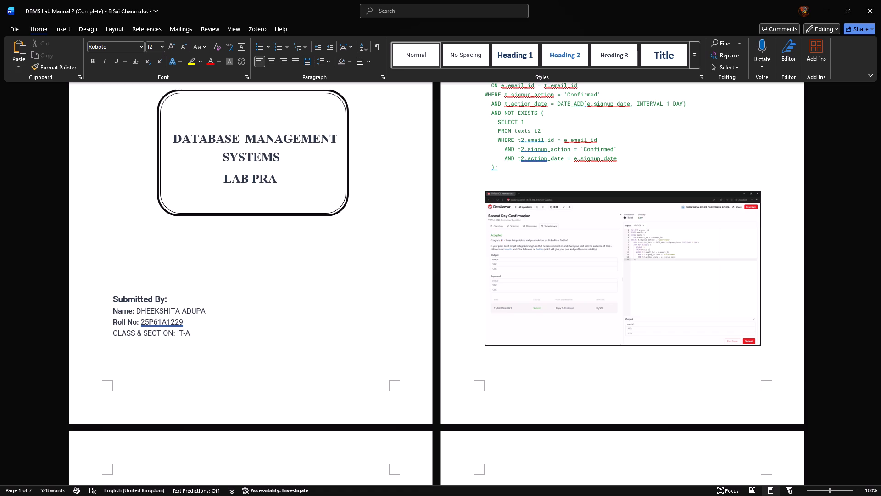
# Format only the "CLASS & SECTION:" label bold at size 14.
pyautogui.click(175, 329)
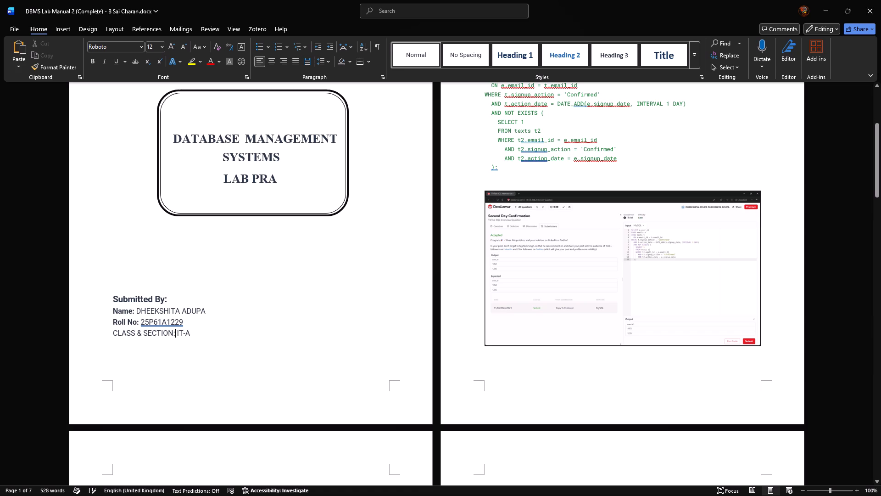
pyautogui.hotkey('ctrl', 'shift', 'Left')
pyautogui.hotkey('ctrl', 'shift', 'Left')
pyautogui.hotkey('ctrl', 'shift', 'Left')
pyautogui.hotkey('ctrl', 'shift', 'Left')
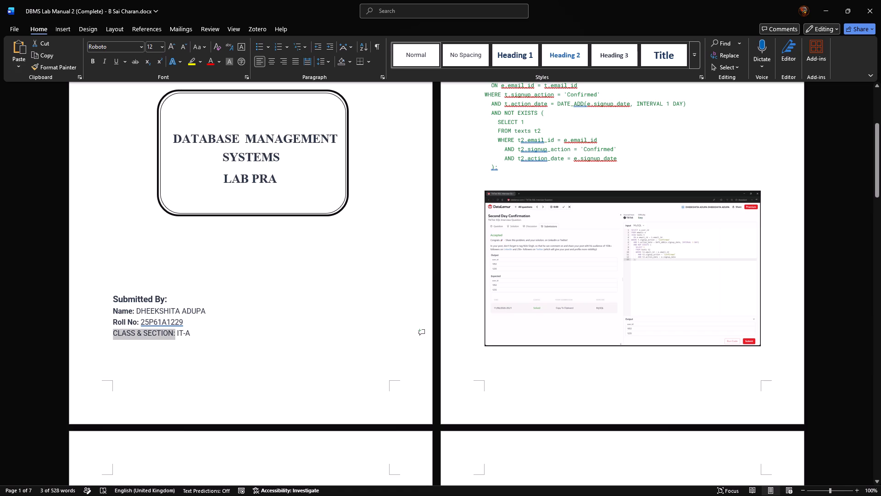
pyautogui.click(90, 58)
pyautogui.click(160, 45)
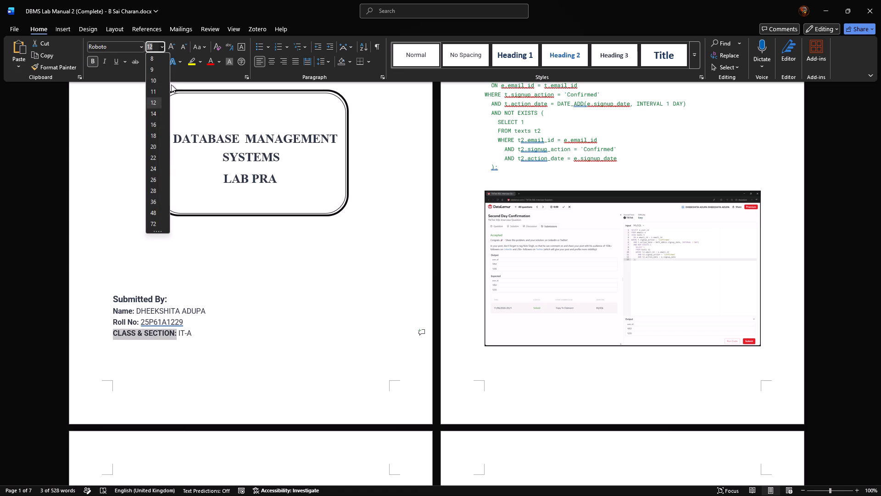
pyautogui.click(158, 113)
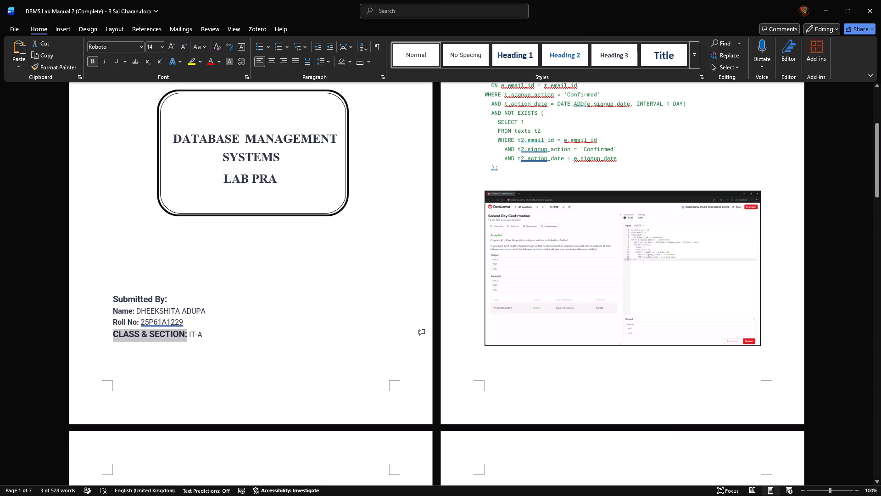
pyautogui.click(129, 322)
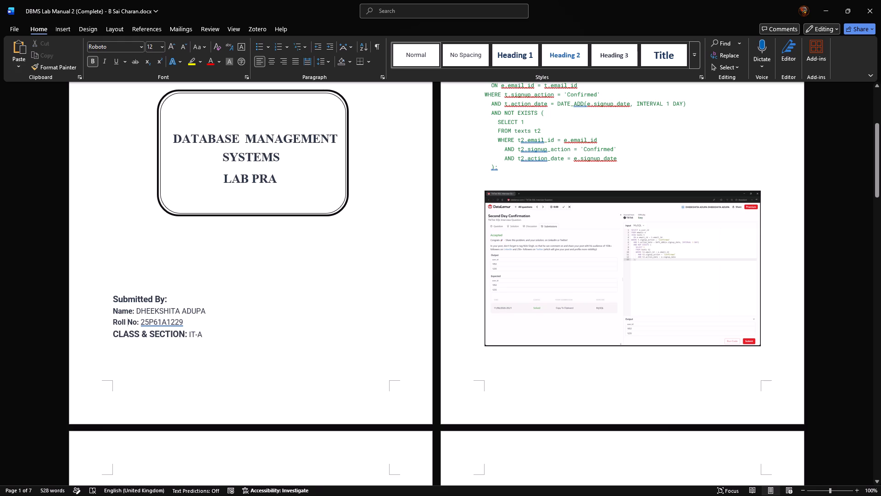
# Set the font size of the "CLASS & SECTION:" label to 12.
pyautogui.click(187, 331)
pyautogui.hotkey('ctrl', 'shift', 'Left')
pyautogui.hotkey('ctrl', 'shift', 'Left')
pyautogui.hotkey('ctrl', 'shift', 'Left')
pyautogui.hotkey('ctrl', 'shift', 'Left')
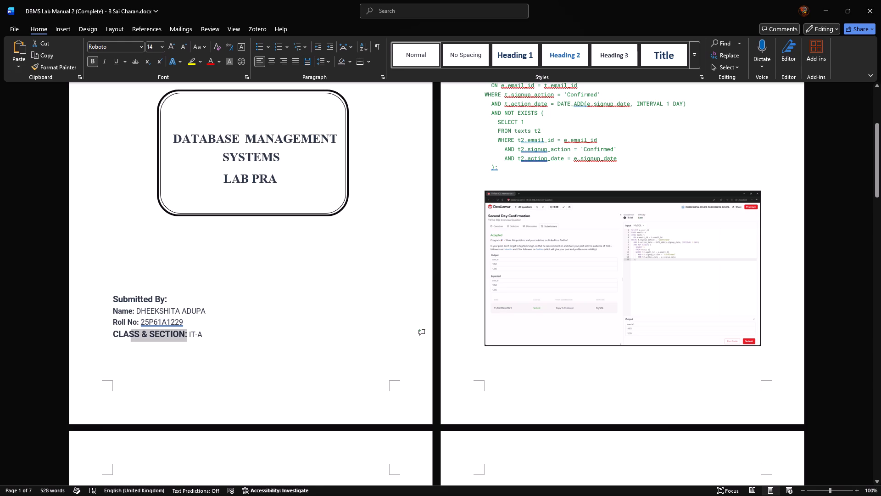
pyautogui.click(162, 45)
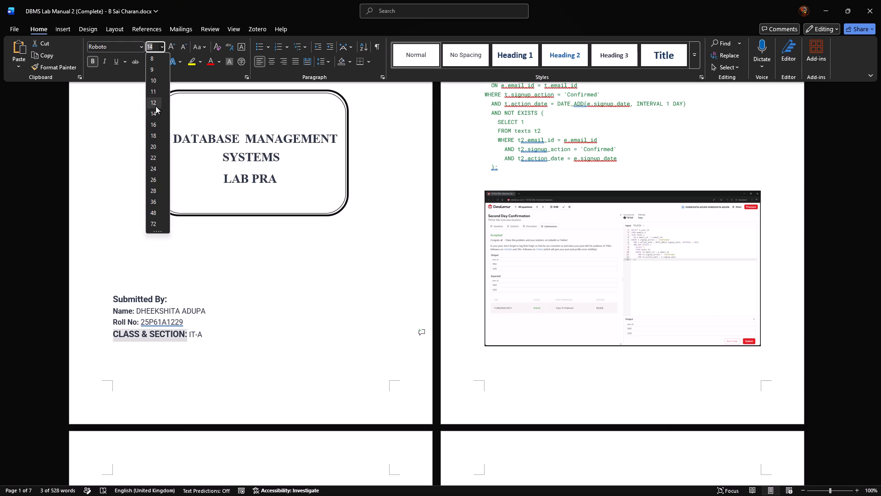
pyautogui.click(156, 104)
# Start a second heading with "Su" on the same line as "Submitted By:", spaced well to its right.
pyautogui.click(263, 300)
pyautogui.press('space')
pyautogui.press('space')
pyautogui.press('space')
pyautogui.press('space')
pyautogui.press('space')
pyautogui.press('space')
pyautogui.press('space')
pyautogui.press('space')
pyautogui.press('space')
pyautogui.press('space')
pyautogui.press('space')
pyautogui.press('space')
pyautogui.press('space')
pyautogui.press('space')
pyautogui.press('space')
pyautogui.press('space')
pyautogui.press('space')
pyautogui.press('space')
pyautogui.press('space')
pyautogui.press('space')
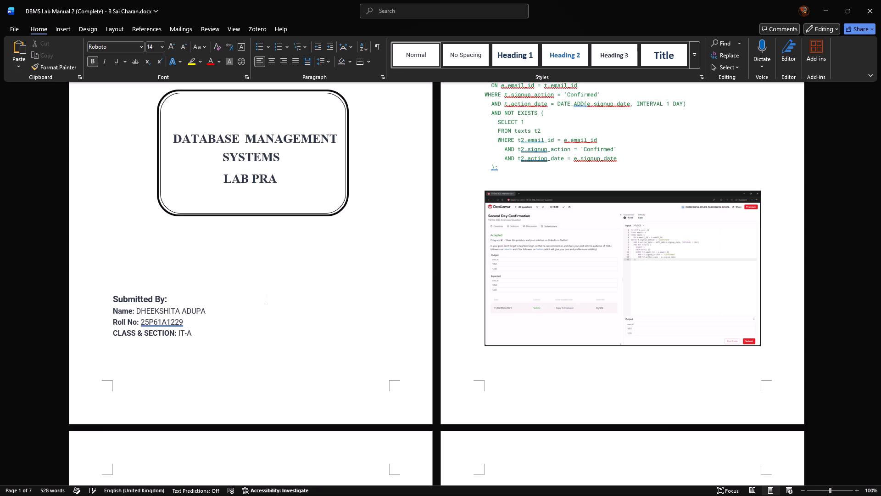
pyautogui.press('space')
pyautogui.press('space')
pyautogui.press('space')
pyautogui.press('space')
pyautogui.press('space')
pyautogui.press('space')
pyautogui.press('space')
pyautogui.write('SUB')
pyautogui.press('BackSpace')
pyautogui.press('BackSpace')
pyautogui.press('u')
pyautogui.hotkey('alt', 'Tab')
pyautogui.hotkey('alt', 'Tab')
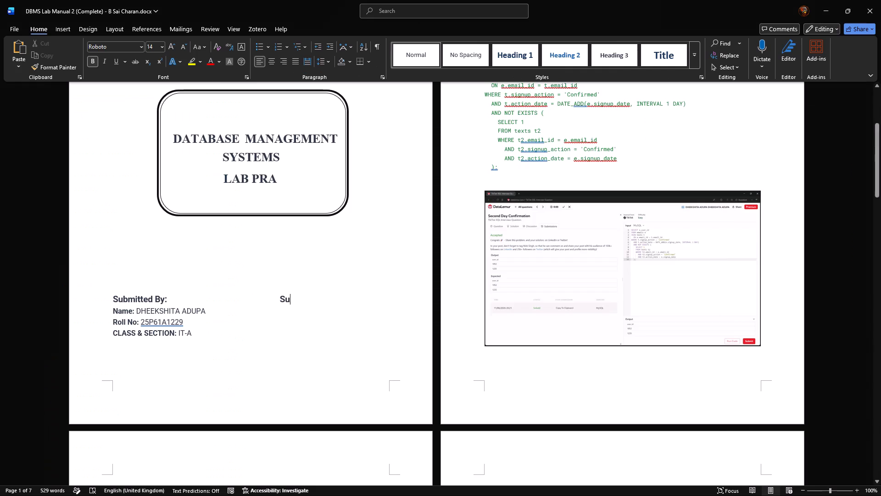
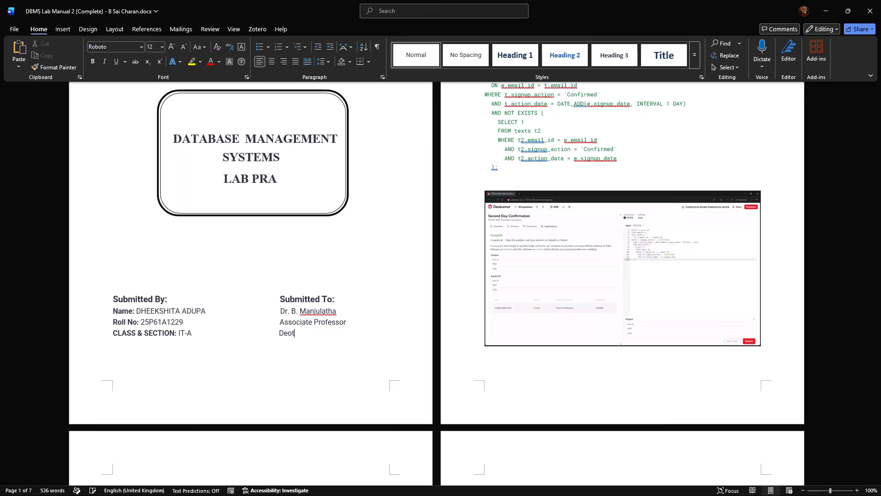
# Correct the mistyped "Deot" to "Dept." on the line below "Associate Professor" in the "Submitted To:" block.
pyautogui.press('BackSpace')
pyautogui.press('BackSpace')
pyautogui.press('p')
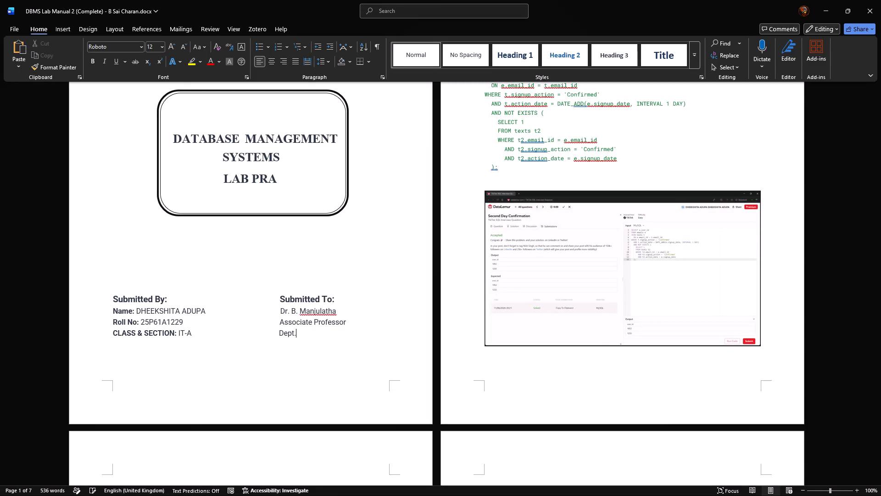
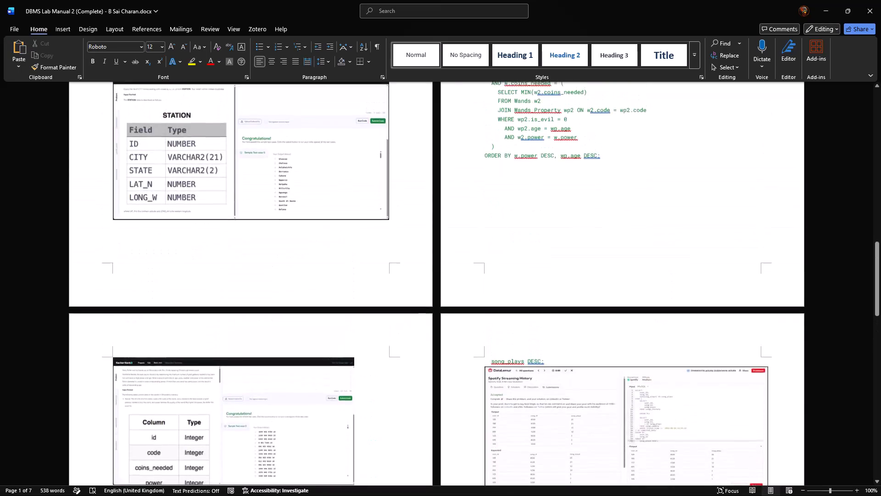
# Delete the blank lines above the "PROBLEM STATEMENT-3" heading so it starts at the top of its page.
pyautogui.scroll(7, 393, 317)
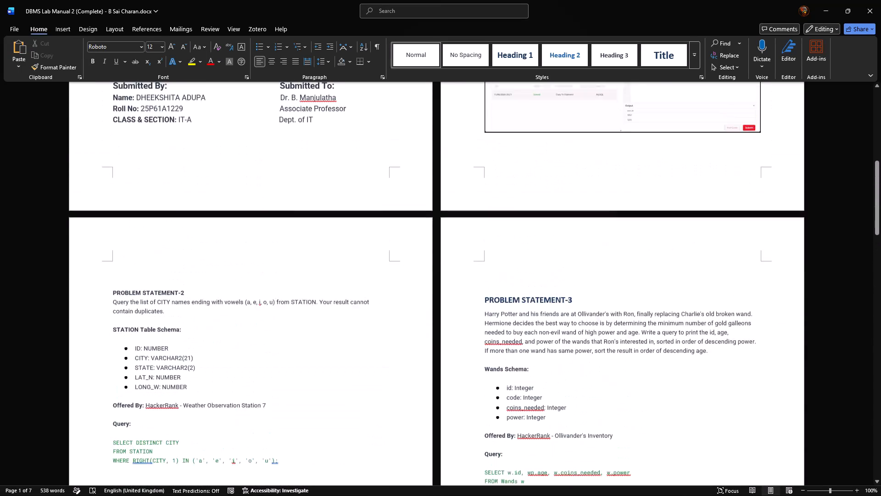
pyautogui.click(494, 292)
pyautogui.press('BackSpace')
pyautogui.click(484, 296)
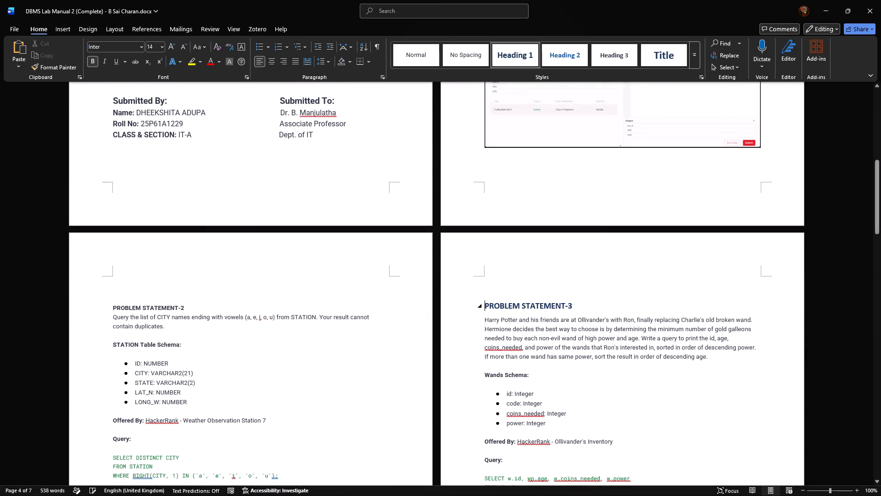
pyautogui.press('BackSpace')
# Review the page layout of the problem statements and their screenshots, then return to the front page.
pyautogui.scroll(-18, 485, 306)
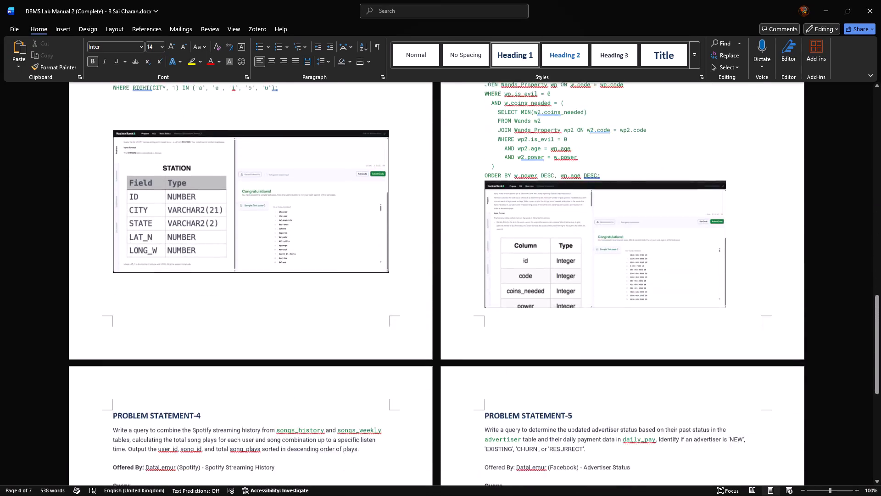
pyautogui.scroll(-20, 485, 306)
pyautogui.scroll(-13, 485, 306)
pyautogui.scroll(17, 484, 307)
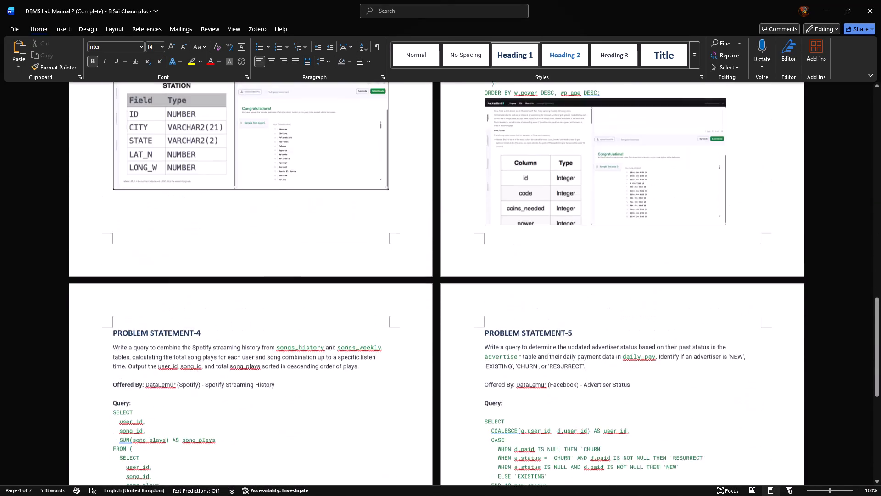
pyautogui.scroll(5, 437, 293)
pyautogui.scroll(17, 19, 39)
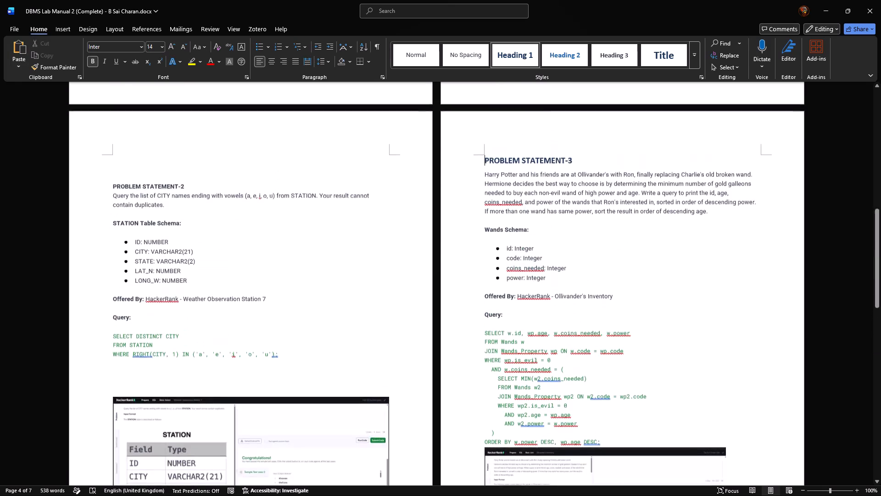
pyautogui.scroll(19, 282, 238)
pyautogui.scroll(6, 275, 232)
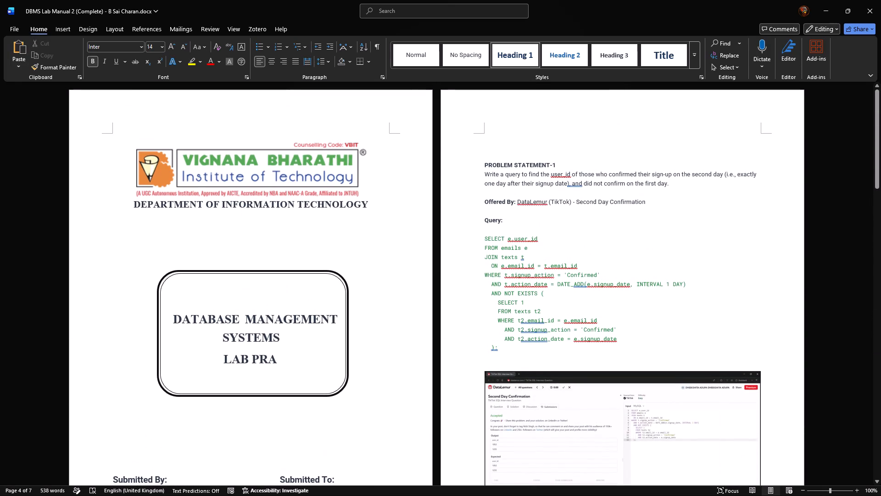
# Export the lab manual as a PDF named "DBMS-1229-LAB-PRA" in the Downloads folder.
pyautogui.click(13, 25)
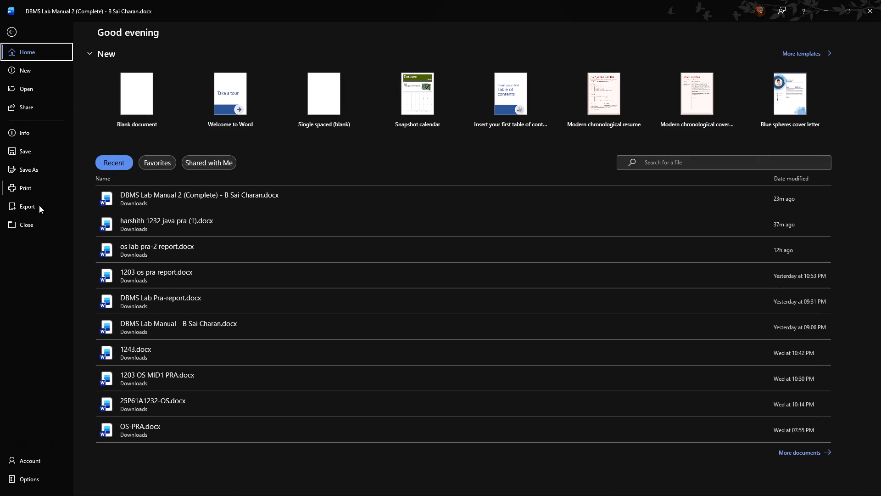
pyautogui.click(39, 205)
pyautogui.click(264, 123)
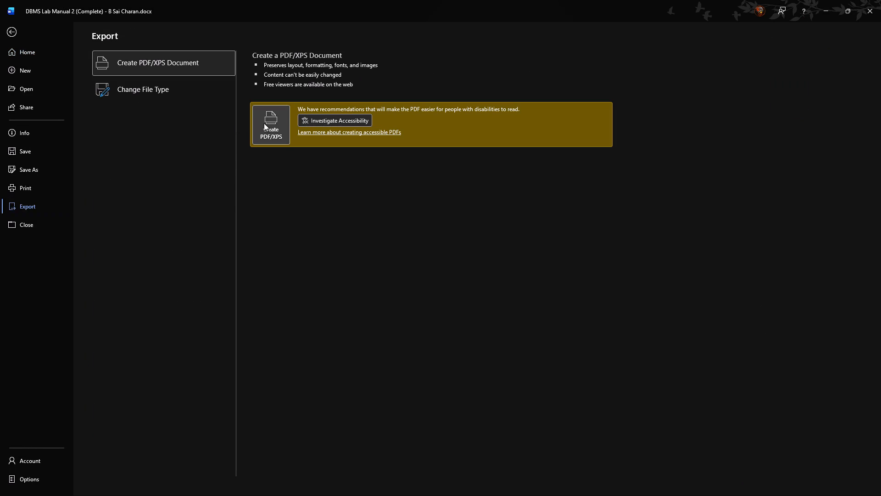
pyautogui.scroll(6, 37, 145)
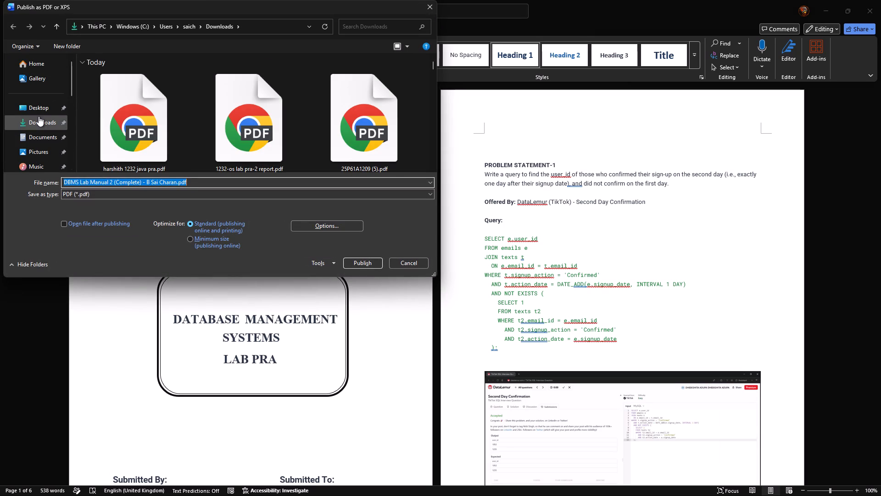
pyautogui.click(39, 116)
pyautogui.scroll(-1, 199, 145)
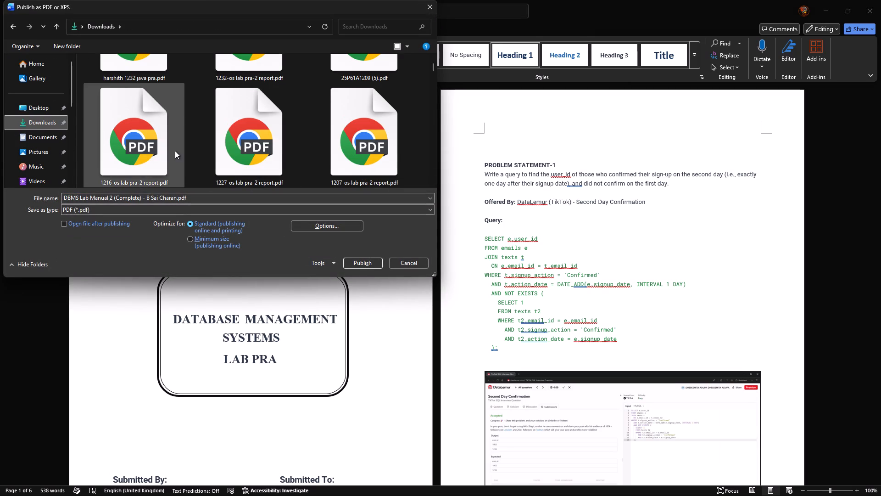
pyautogui.scroll(-2, 175, 151)
pyautogui.click(198, 192)
pyautogui.click(203, 200)
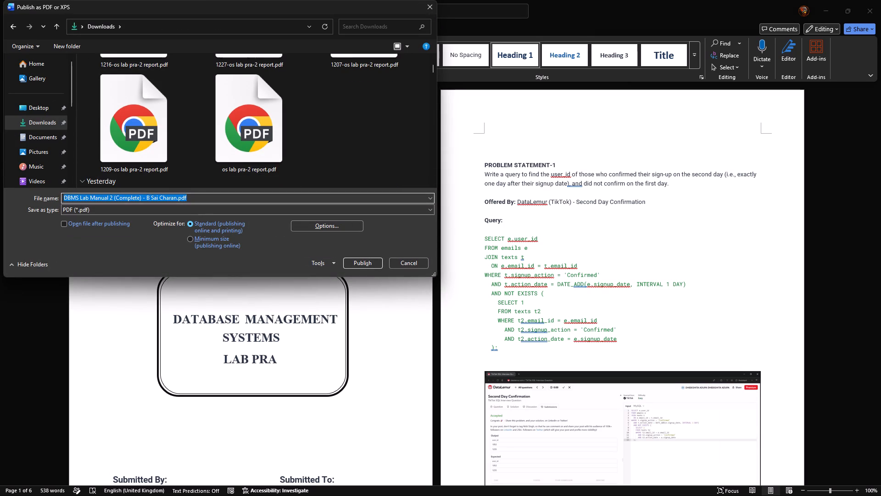
pyautogui.write('DBMS-')
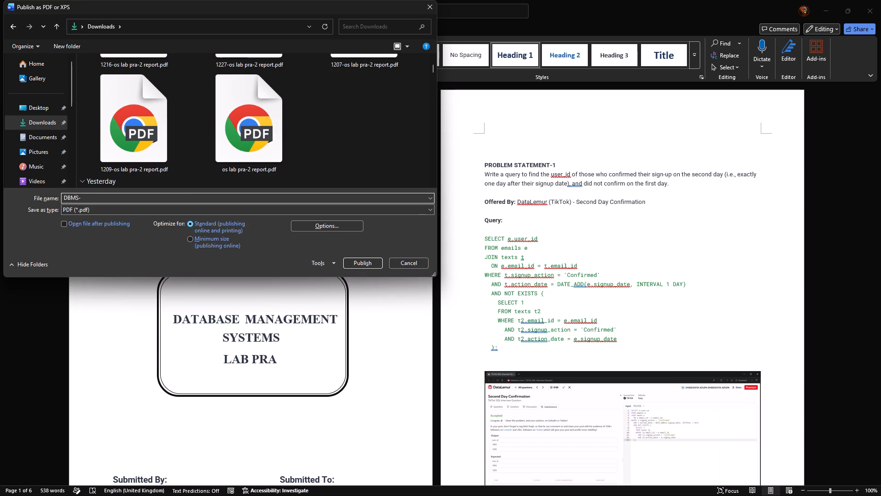
pyautogui.write('1229')
pyautogui.write('-LAB-PRA')
pyautogui.press('Return')
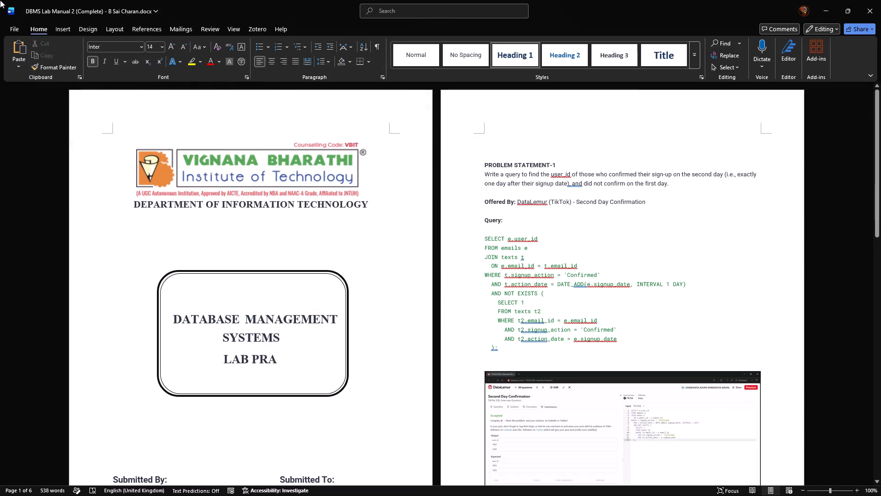
# Save a copy of the manual as a Word document in Downloads, reusing the existing name "DBMS-1229-LAB-PRA.pdf".
pyautogui.click(15, 34)
pyautogui.click(33, 166)
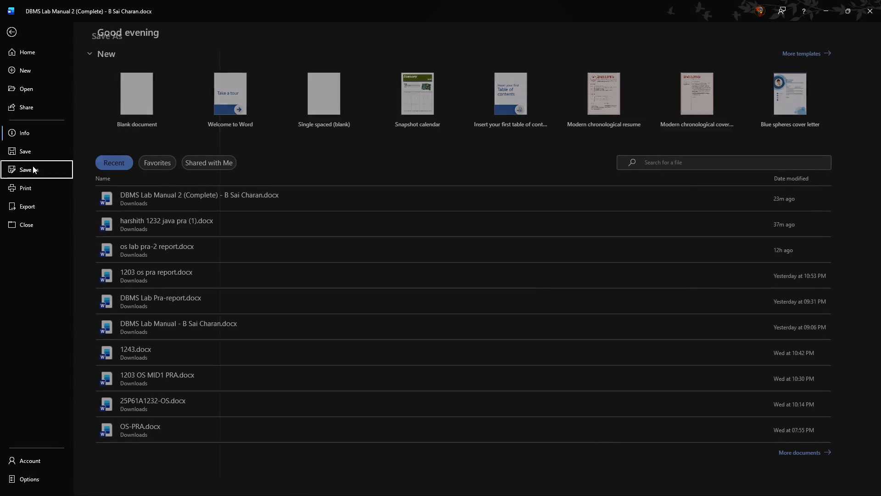
pyautogui.click(136, 217)
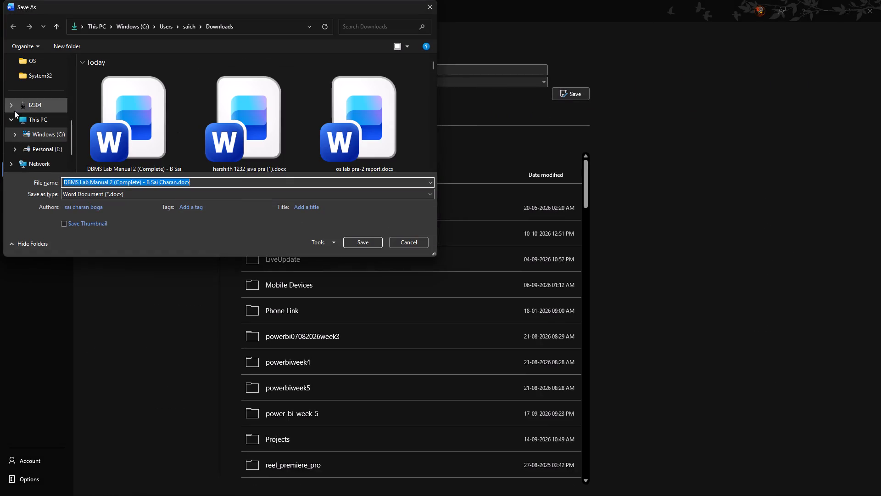
pyautogui.scroll(6, 13, 103)
pyautogui.click(36, 126)
pyautogui.click(198, 179)
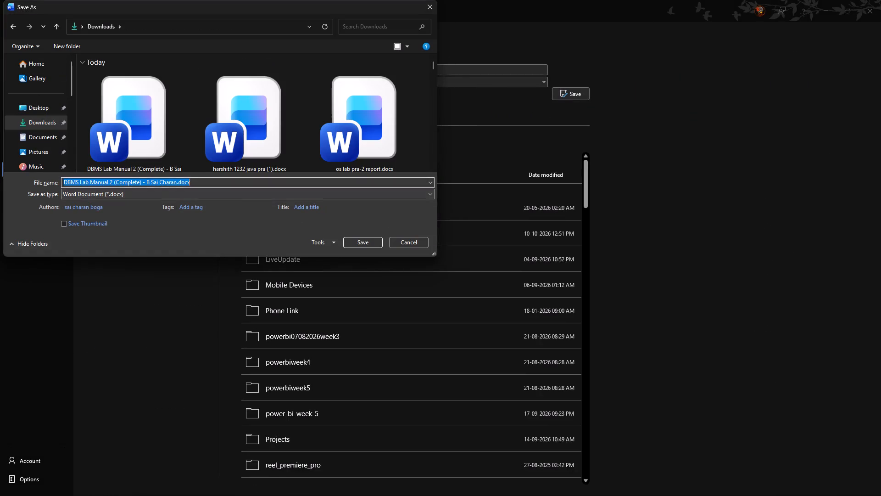
pyautogui.write('DBM')
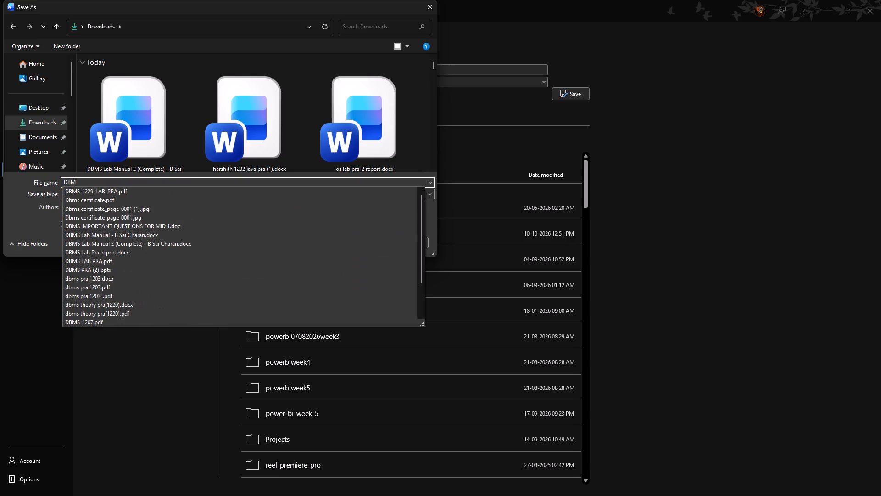
pyautogui.press('s')
pyautogui.write('-12')
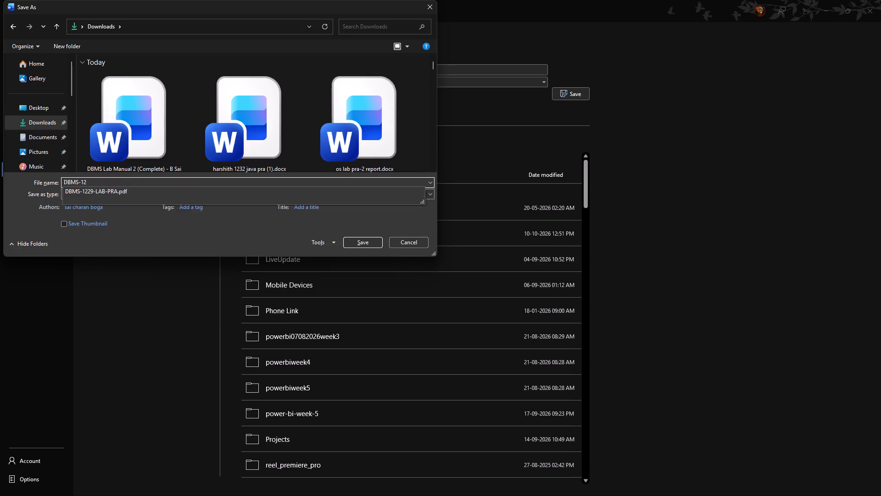
pyautogui.press('Down')
pyautogui.press('Return')
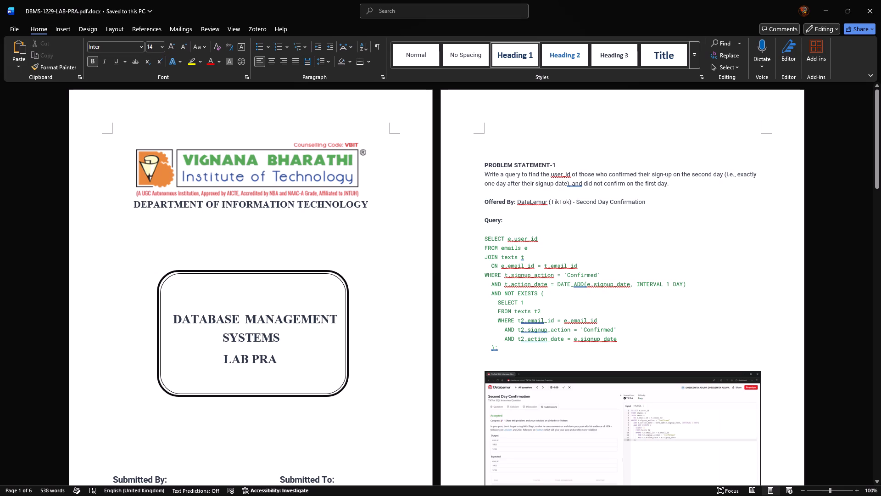
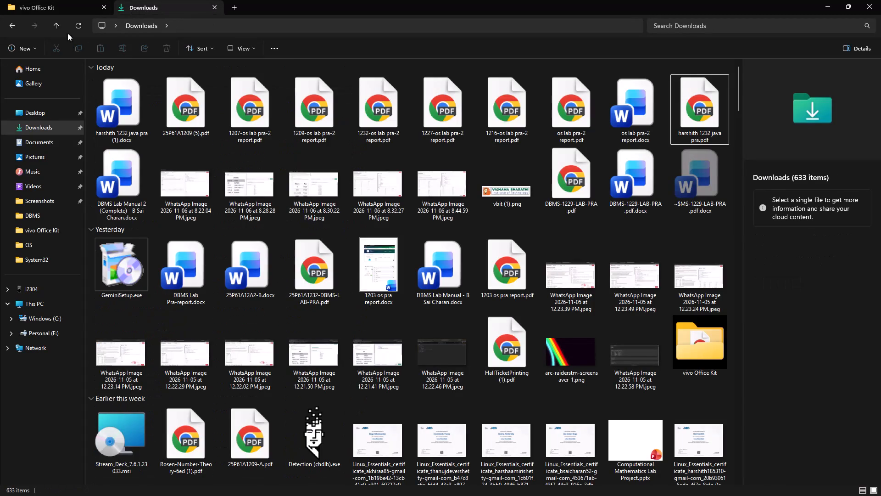
# Refresh the Downloads folder and rename the Word copy "DBMS-1229-LAB-PRA.pdf.docx" as "DBMS-1229-LAB-PRA.docx".
pyautogui.doubleClick(74, 24)
pyautogui.click(138, 98)
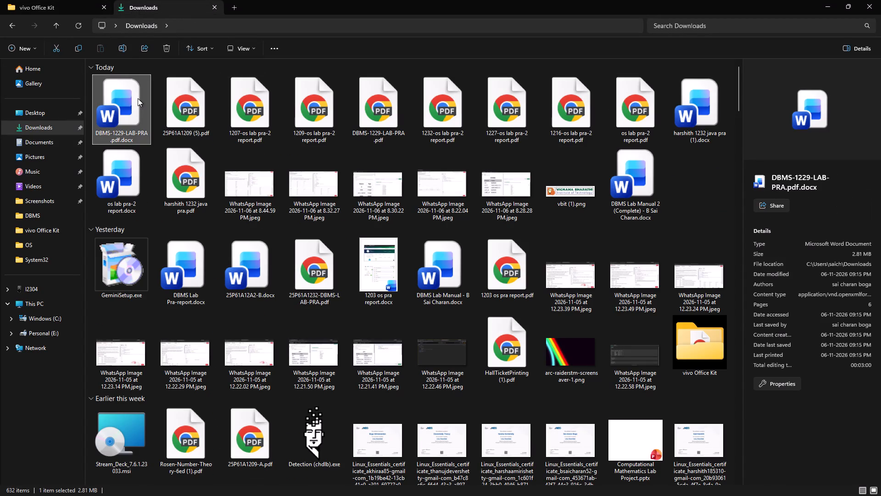
pyautogui.press('F3')
pyautogui.press('F2')
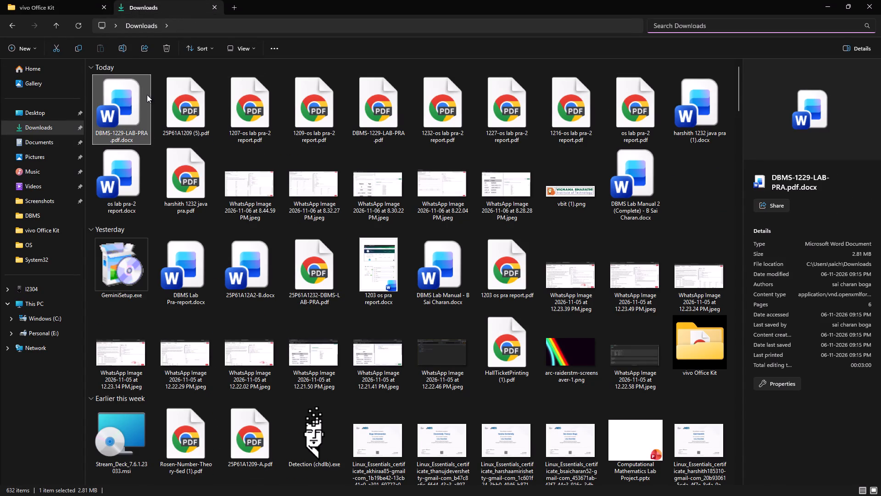
pyautogui.doubleClick(147, 95)
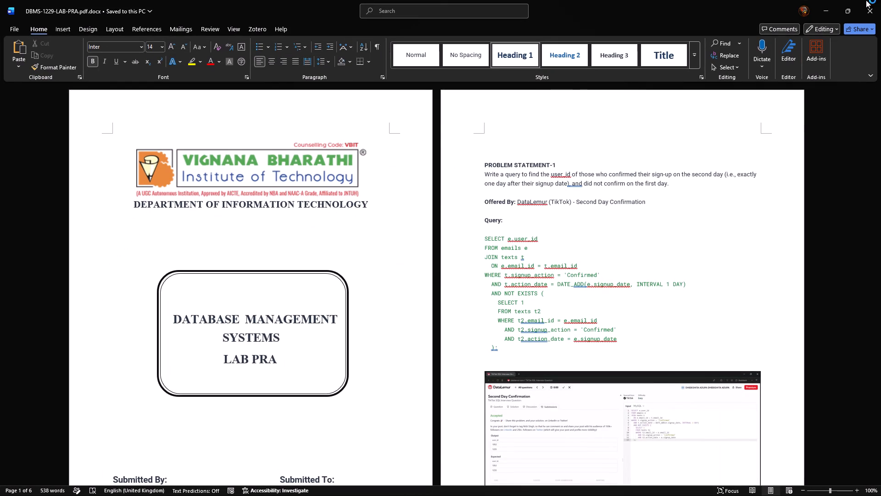
pyautogui.click(880, 0)
pyautogui.press('F2')
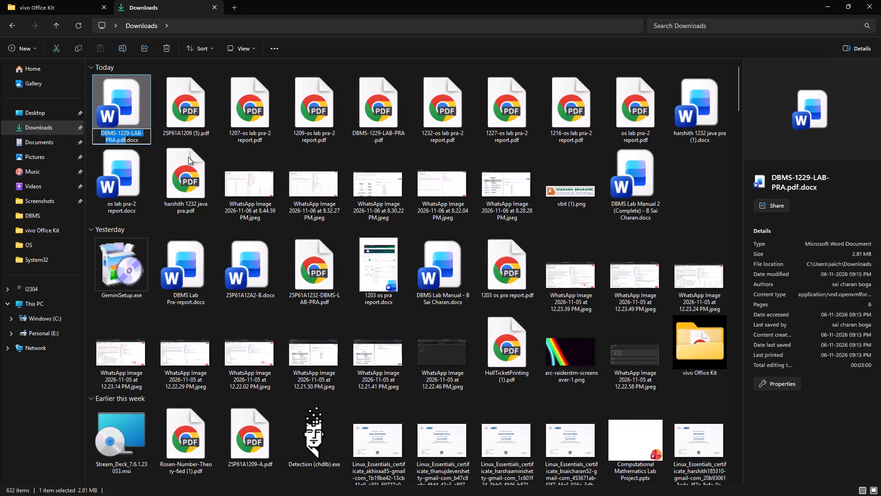
pyautogui.press('Down')
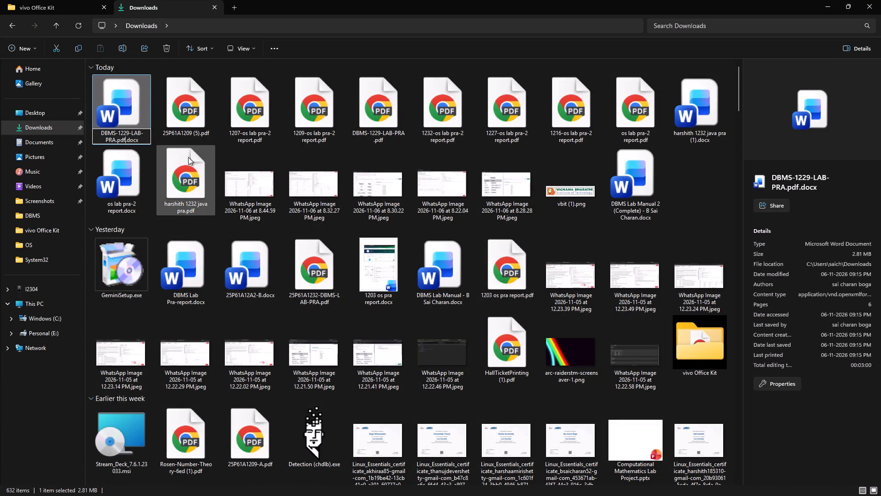
pyautogui.press('BackSpace')
pyautogui.press('BackSpace')
pyautogui.press('BackSpace')
pyautogui.press('BackSpace')
pyautogui.press('Return')
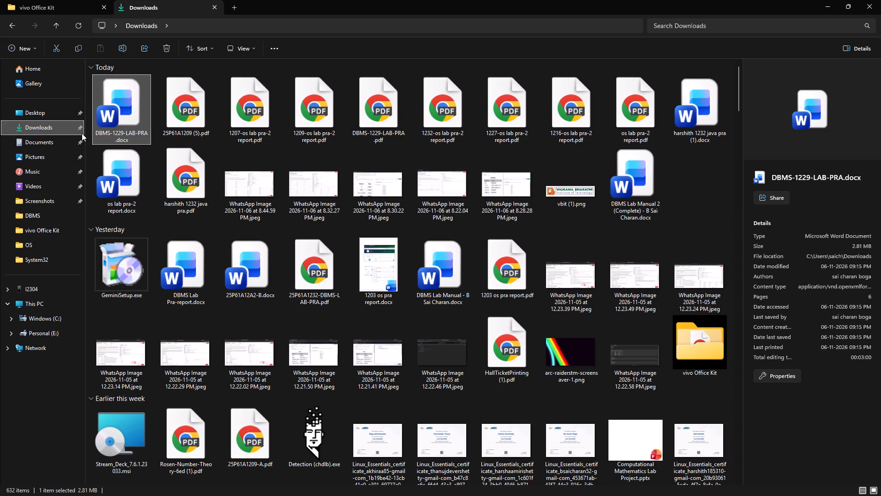
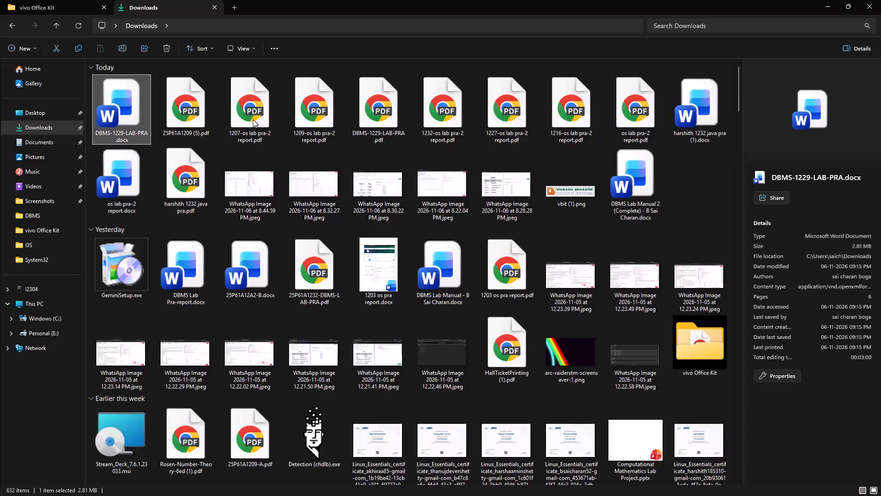
# Select "DBMS-1229-LAB-PRA.pdf" in the Downloads folder and switch to WhatsApp.
pyautogui.click(384, 116)
pyautogui.hotkey('alt', 'Tab')
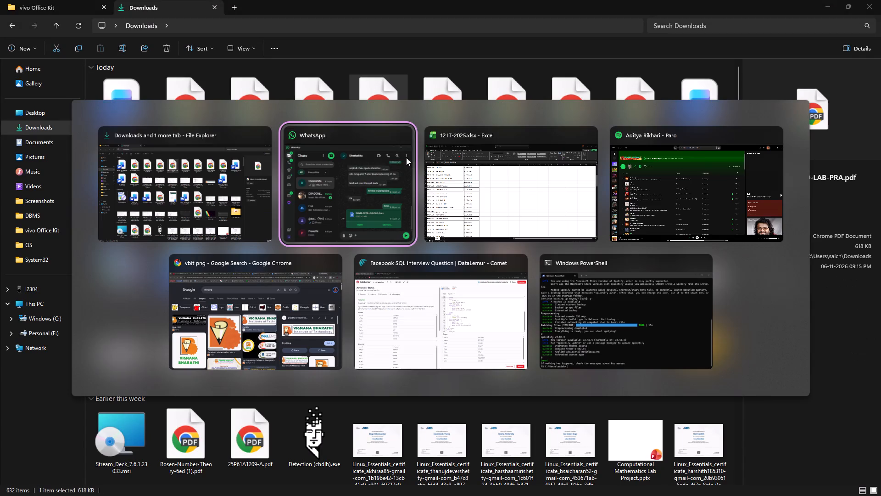
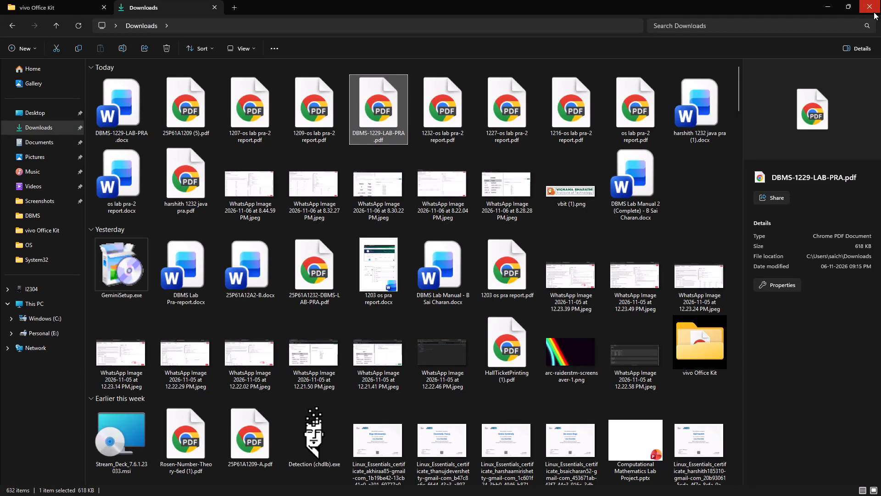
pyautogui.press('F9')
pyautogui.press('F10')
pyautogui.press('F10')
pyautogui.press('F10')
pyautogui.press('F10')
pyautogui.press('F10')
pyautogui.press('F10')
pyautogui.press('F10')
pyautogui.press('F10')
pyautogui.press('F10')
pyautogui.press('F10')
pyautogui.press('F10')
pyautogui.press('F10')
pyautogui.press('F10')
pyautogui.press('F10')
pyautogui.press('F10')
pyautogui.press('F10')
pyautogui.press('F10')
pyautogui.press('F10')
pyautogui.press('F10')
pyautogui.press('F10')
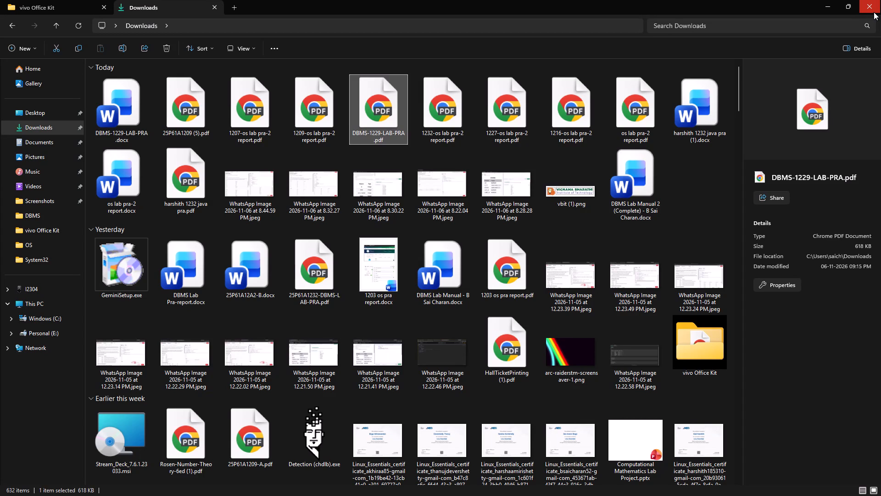
# Close both open folder views, Downloads and vivo Office Kit.
pyautogui.click(214, 5)
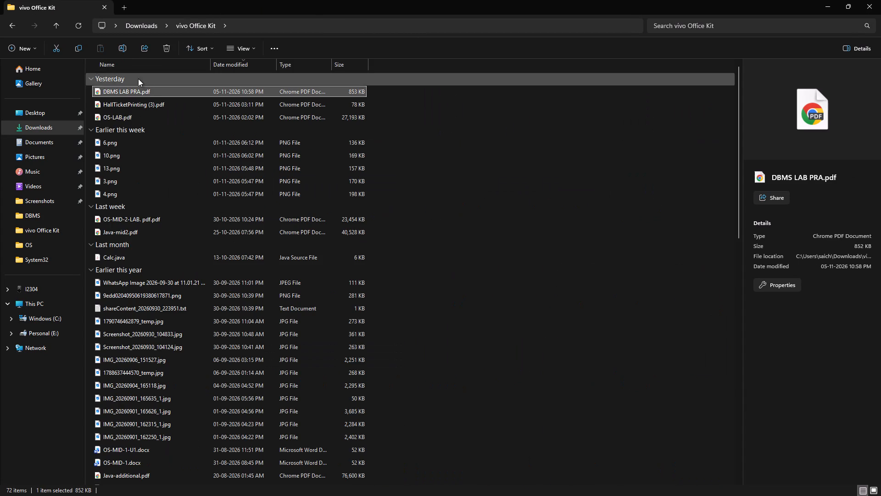
pyautogui.click(107, 8)
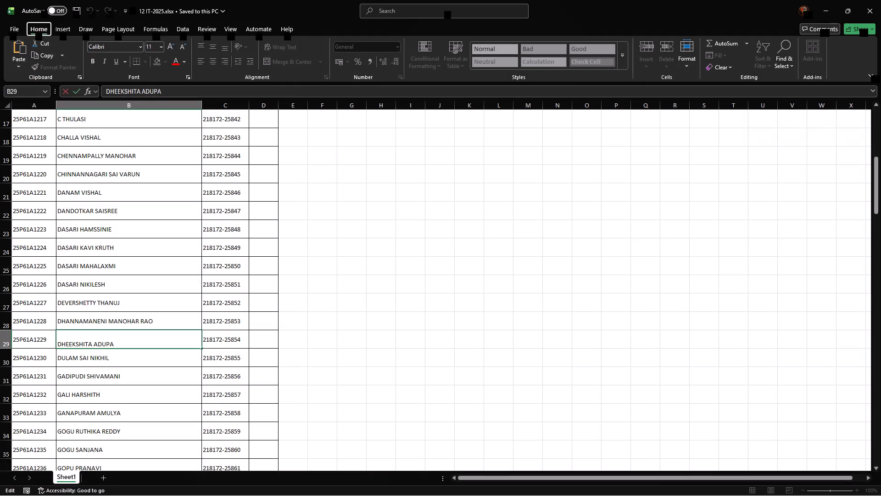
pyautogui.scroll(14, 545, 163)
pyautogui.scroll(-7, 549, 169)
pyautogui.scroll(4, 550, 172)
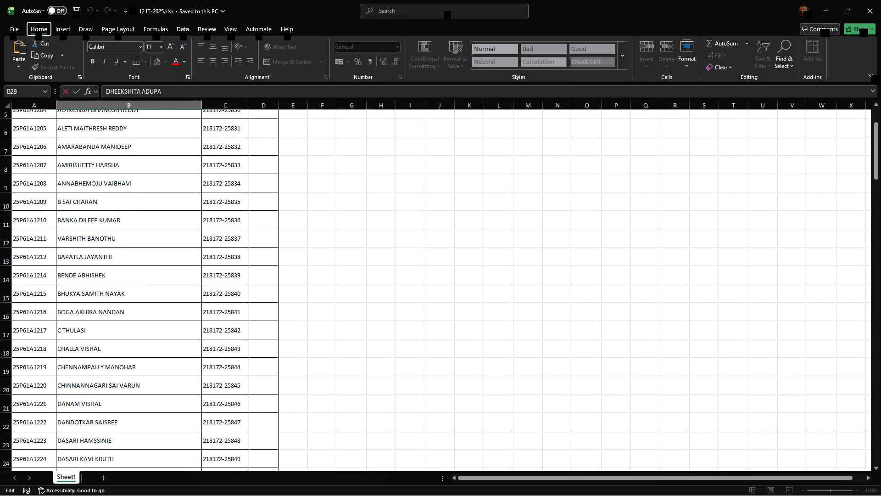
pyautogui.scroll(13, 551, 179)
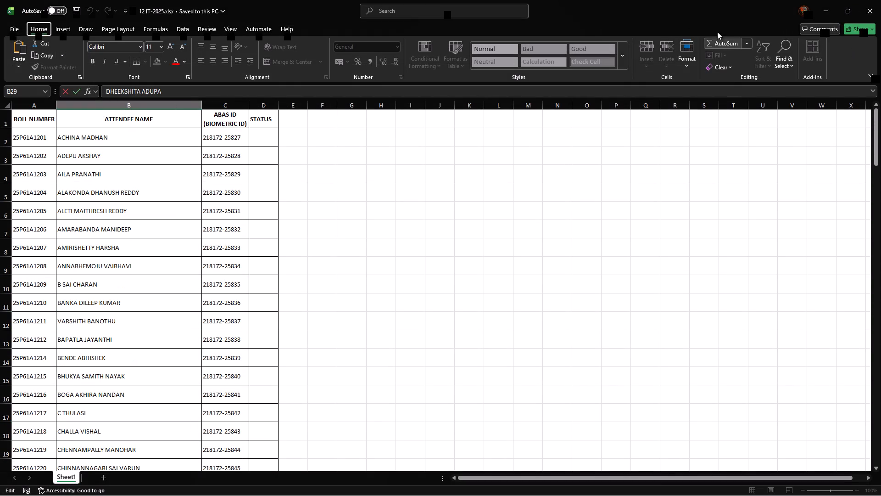
# Leave cell editing in the attendee sheet and close the 12 IT-2025.xlsx workbook.
pyautogui.click(717, 32)
pyautogui.click(716, 26)
pyautogui.click(722, 51)
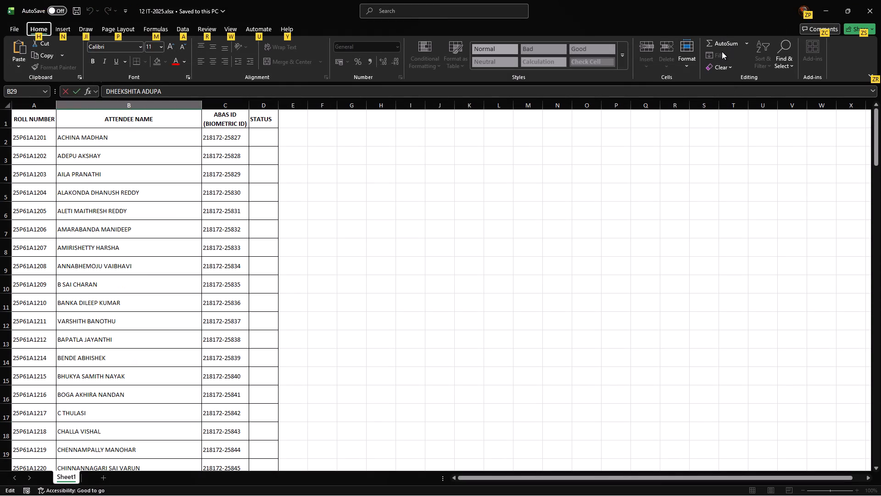
pyautogui.press('F10')
pyautogui.click(698, 15)
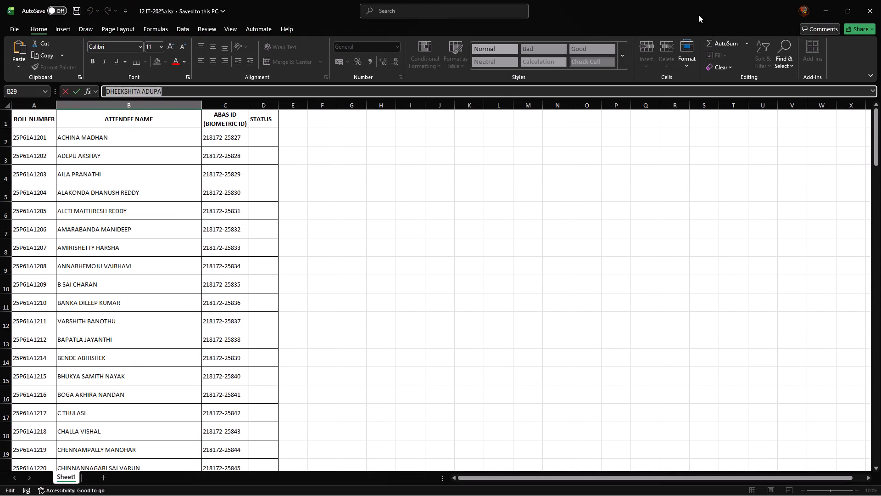
pyautogui.scroll(6, 603, 176)
pyautogui.click(608, 187)
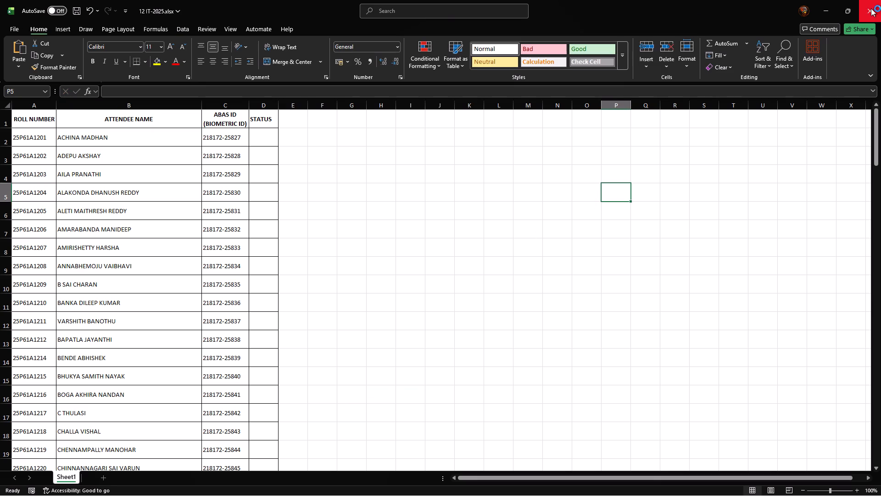
pyautogui.click(871, 8)
pyautogui.click(459, 265)
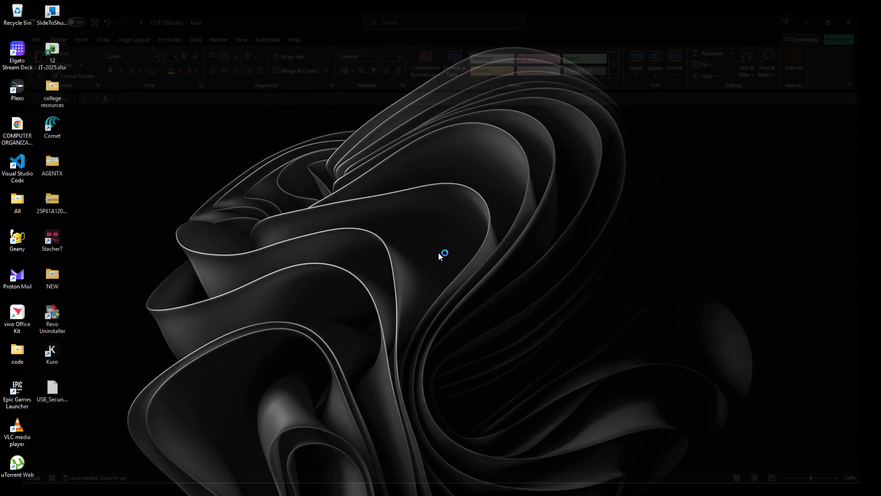
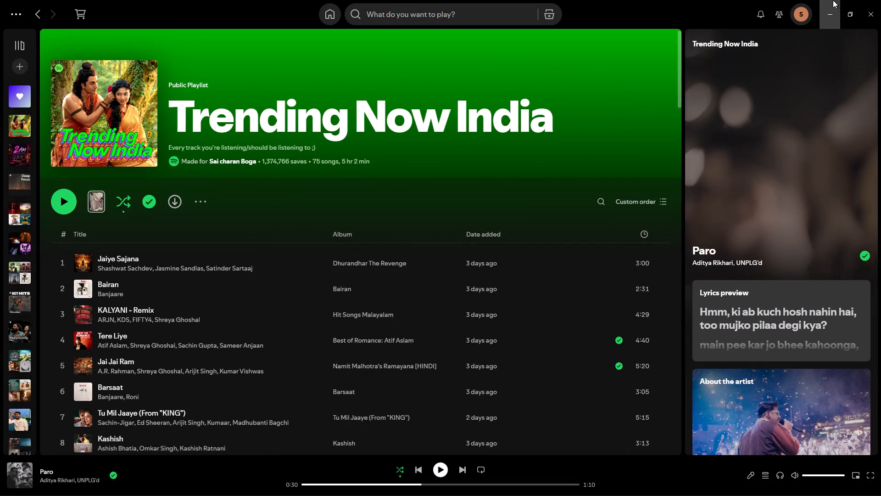
pyautogui.click(833, 0)
pyautogui.hotkey('alt', 'Tab')
pyautogui.hotkey('alt', 'Tab')
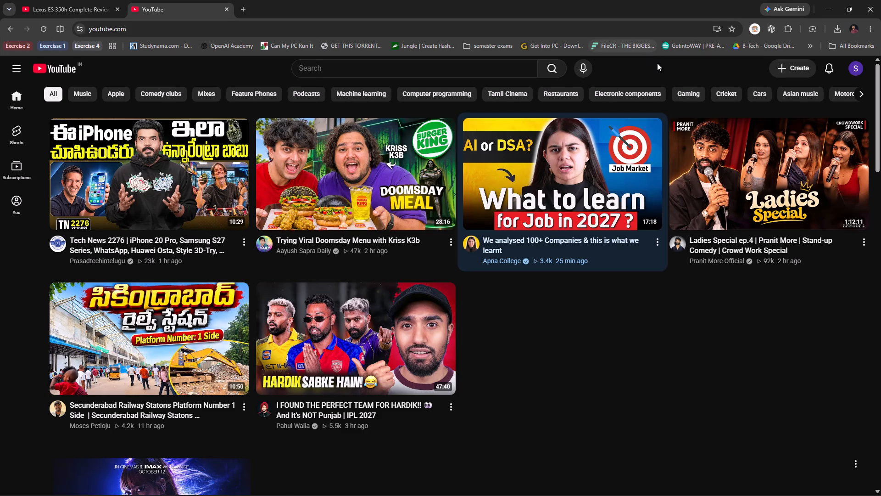